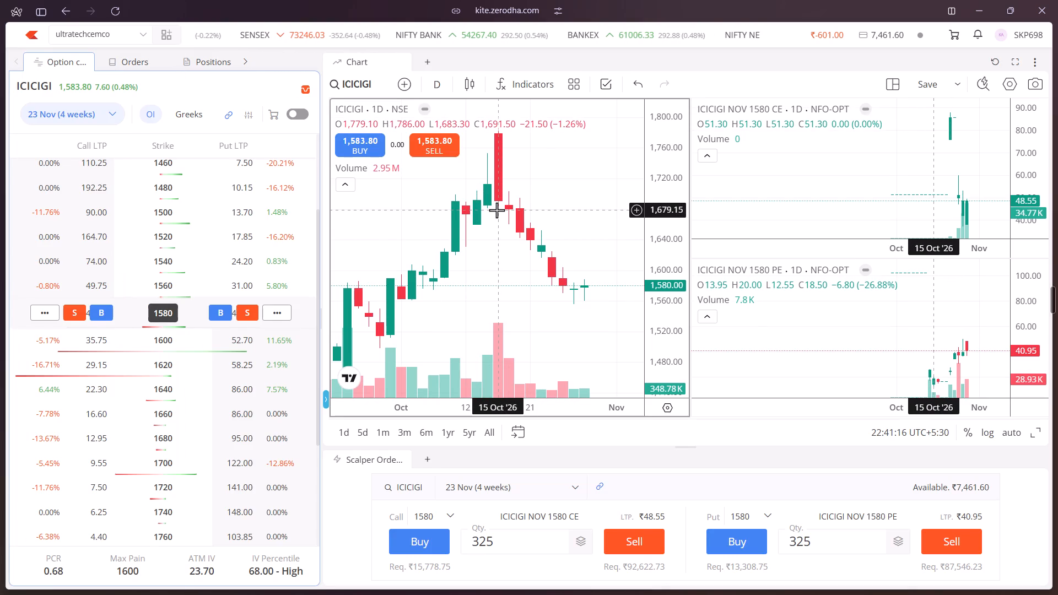
pyautogui.scroll(-1, 920, 171)
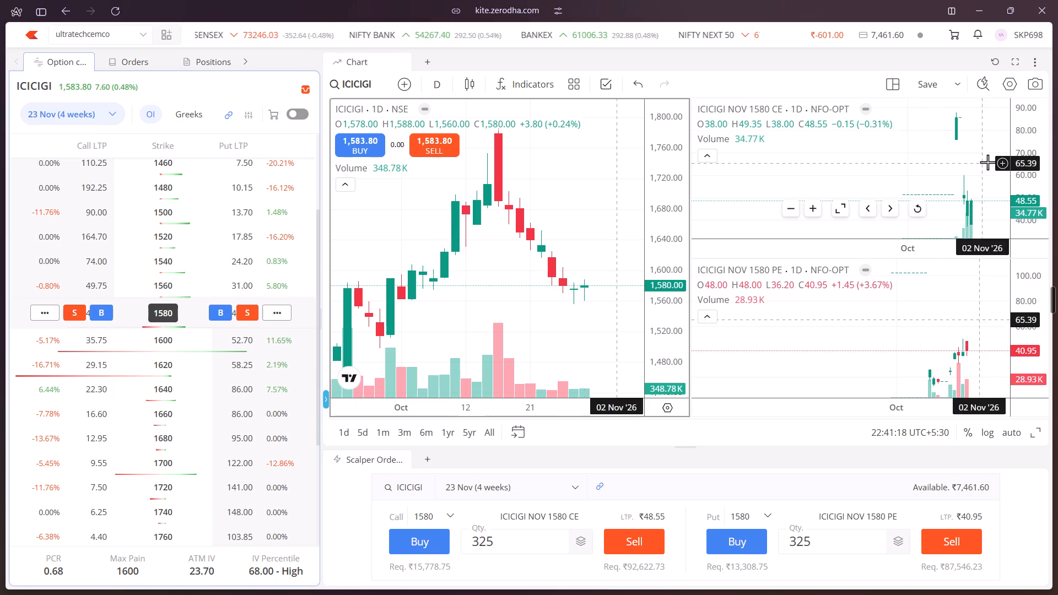
pyautogui.scroll(-4, 1022, 158)
pyautogui.scroll(-3, 854, 187)
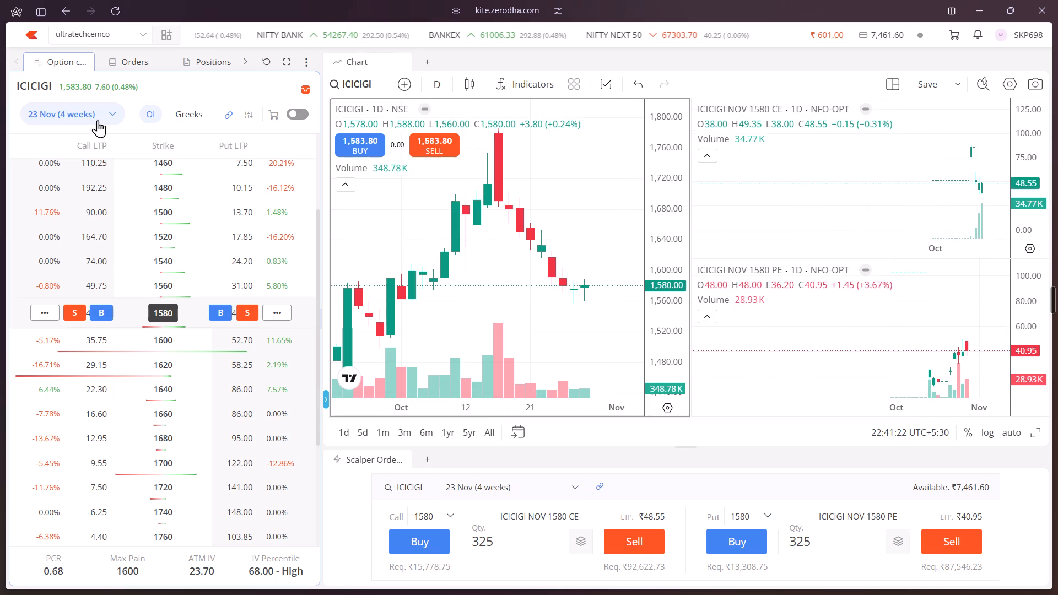
pyautogui.click(112, 116)
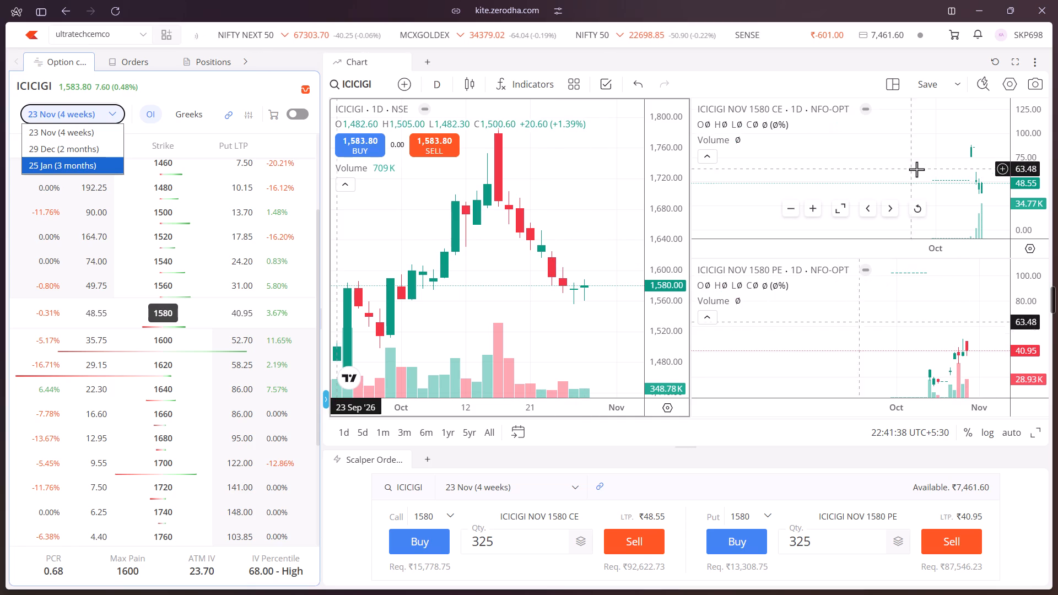
pyautogui.scroll(-6, 1034, 161)
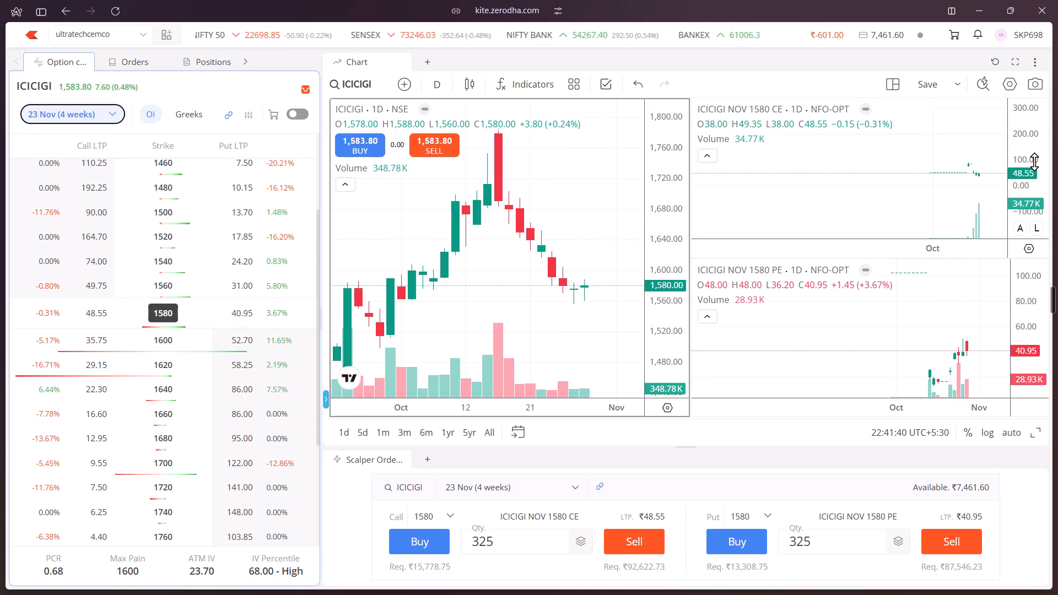
pyautogui.scroll(-3, 1025, 304)
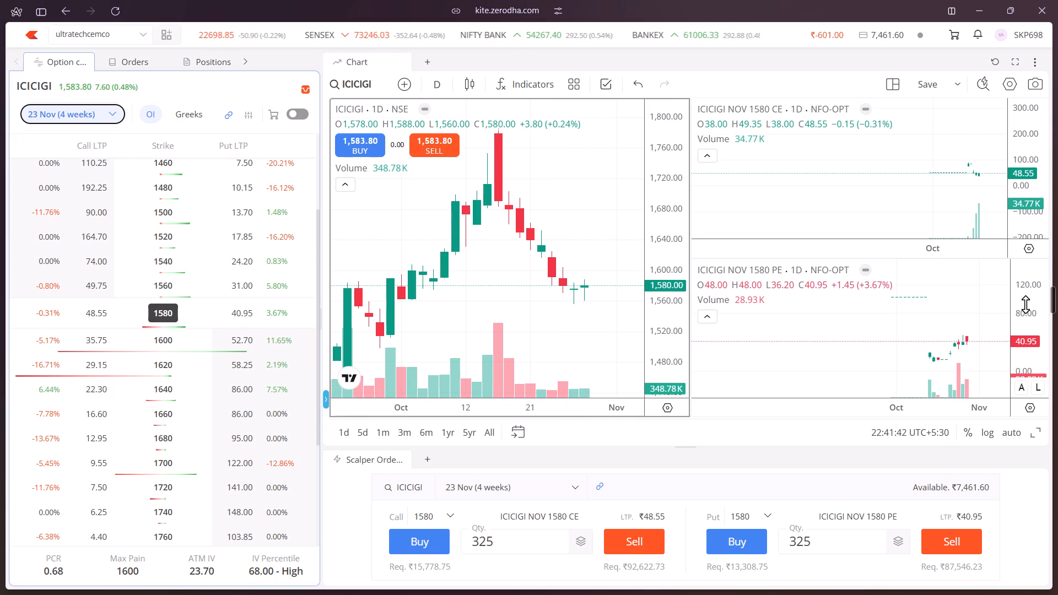
pyautogui.scroll(-1, 1025, 304)
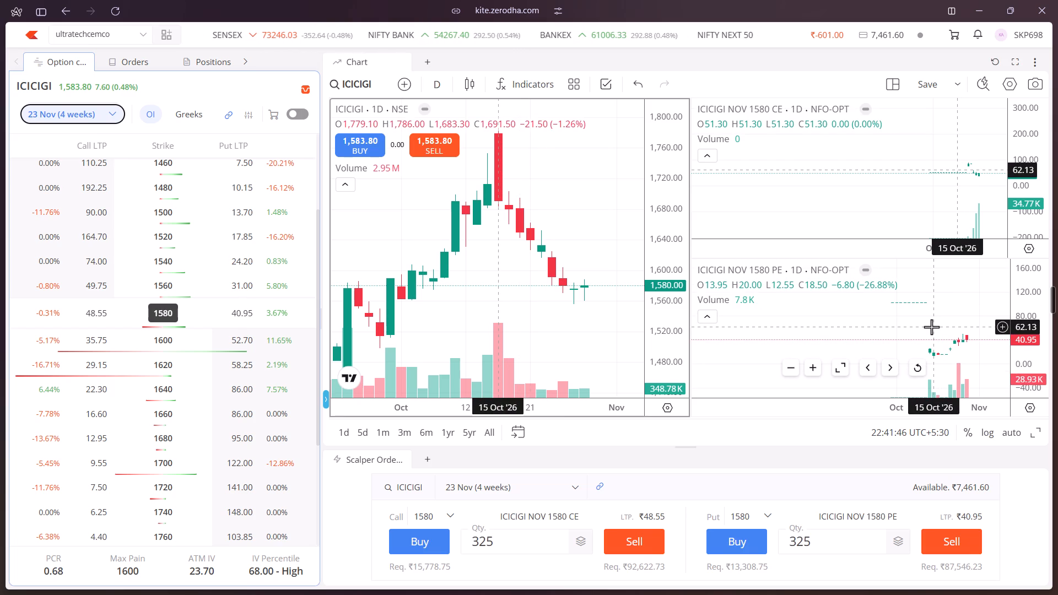
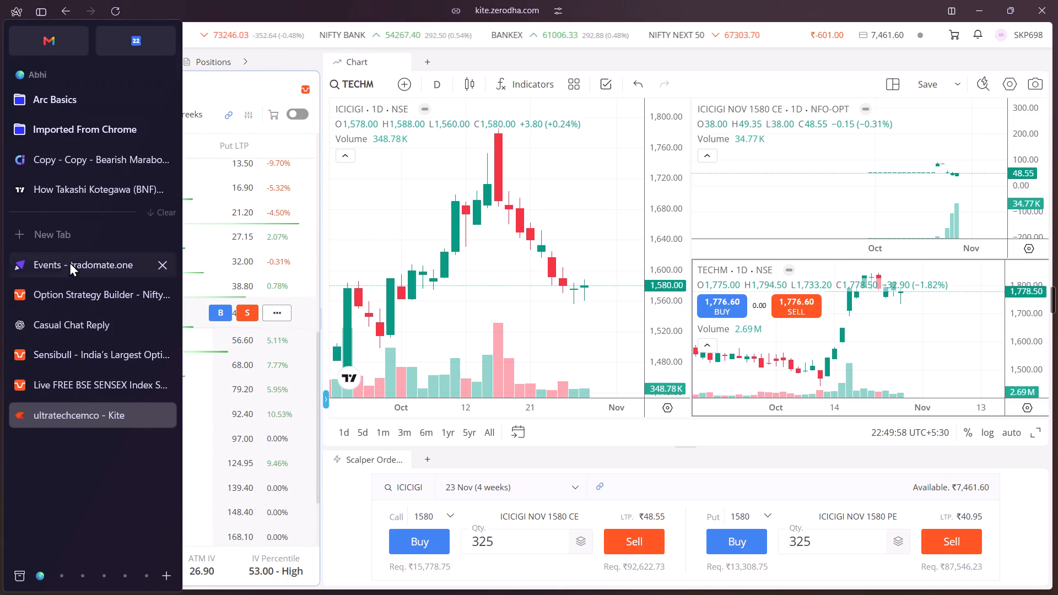
# Look through Tradomate's corporate events for 23 Oct 2026 for stocks with dividends, such as TECHM, LTM and OBEROIRLTY.
pyautogui.click(71, 266)
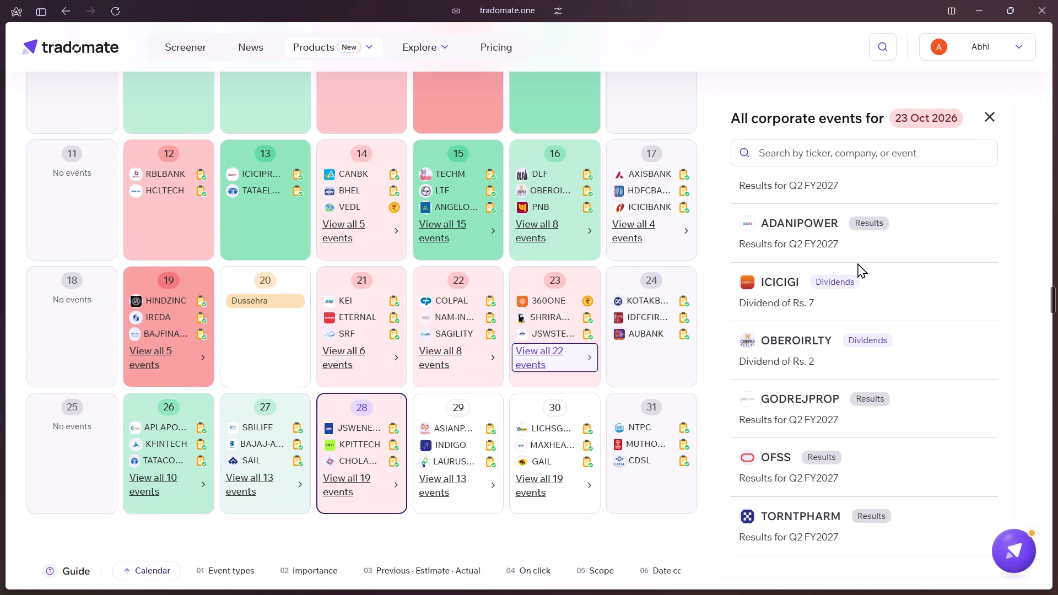
pyautogui.scroll(8, 857, 263)
pyautogui.scroll(-6, 817, 365)
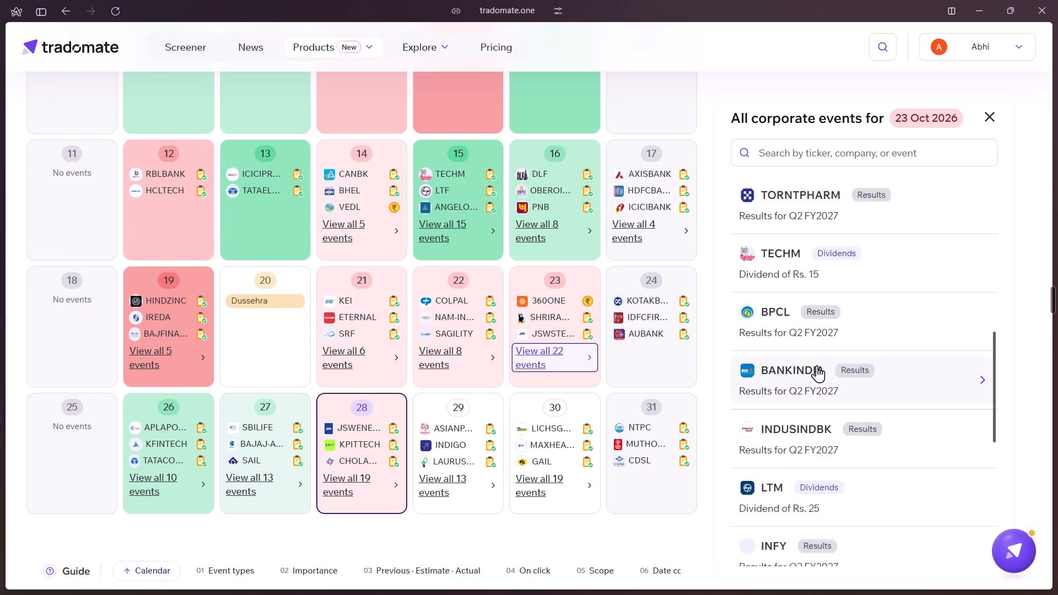
pyautogui.scroll(4, 817, 364)
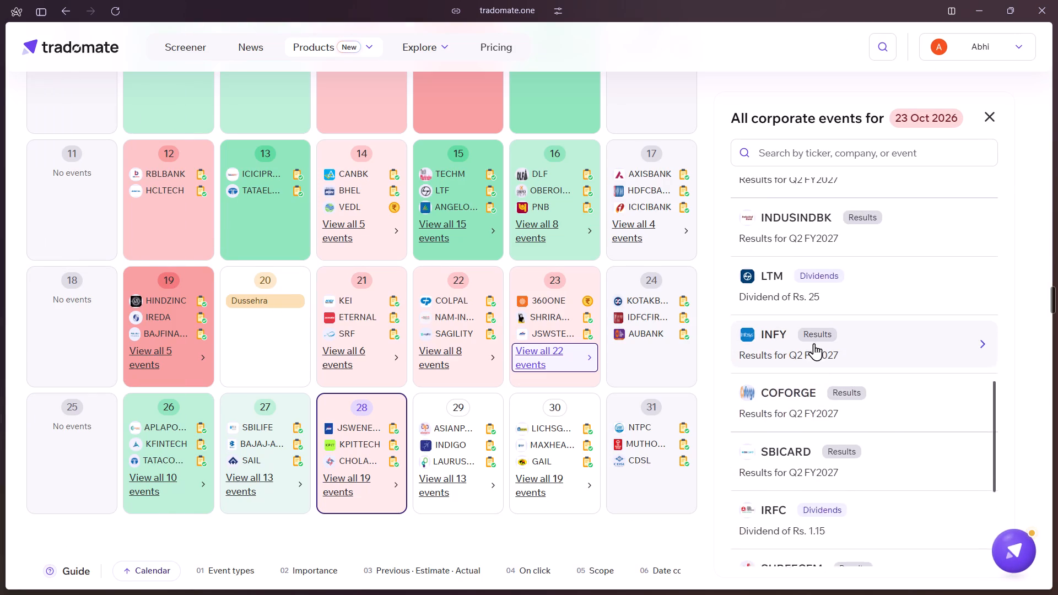
pyautogui.scroll(1, 797, 383)
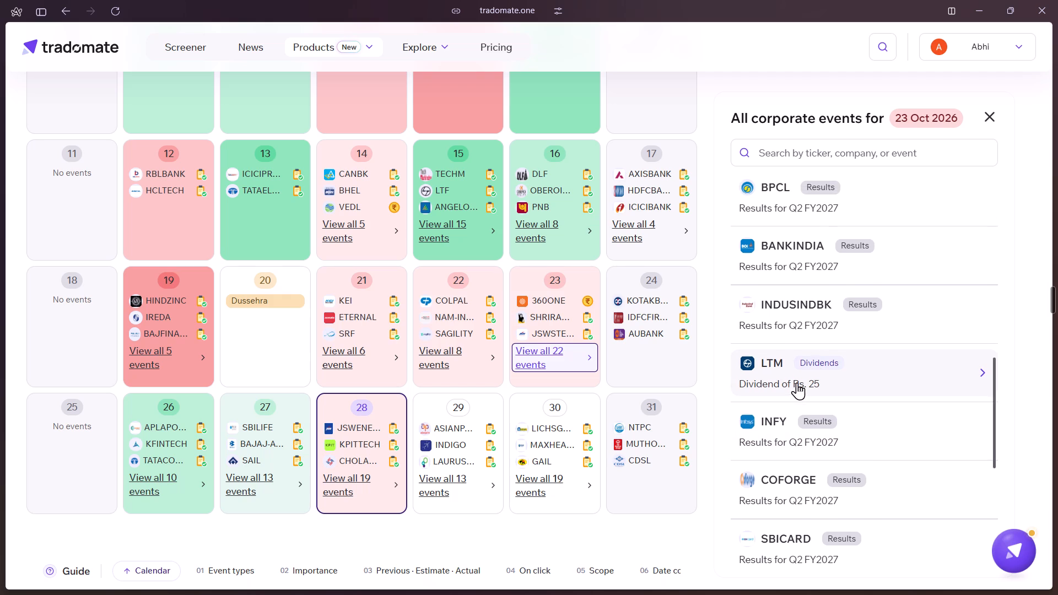
pyautogui.scroll(2, 797, 382)
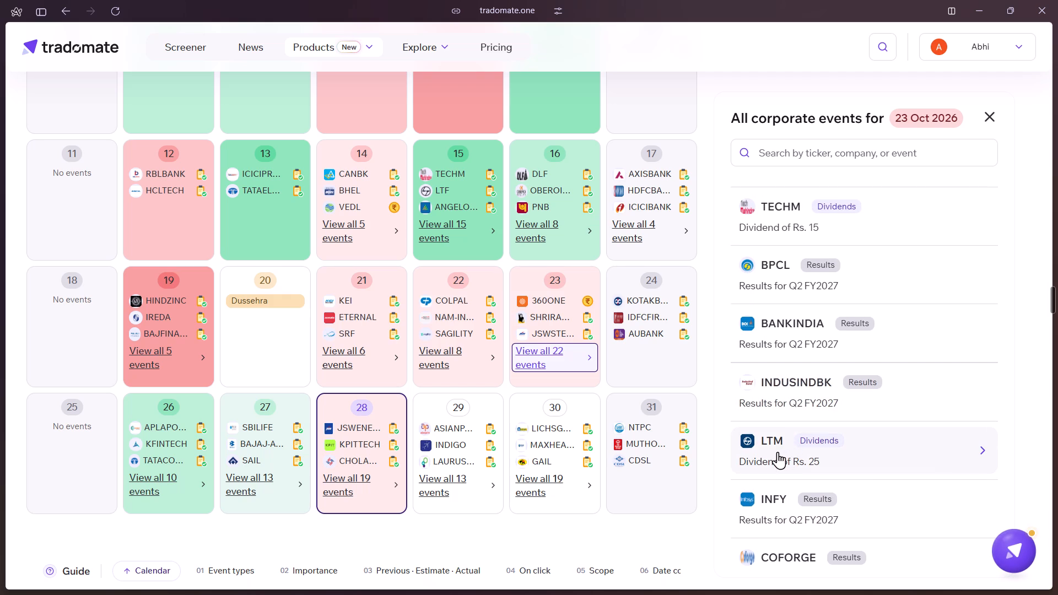
pyautogui.scroll(2, 776, 448)
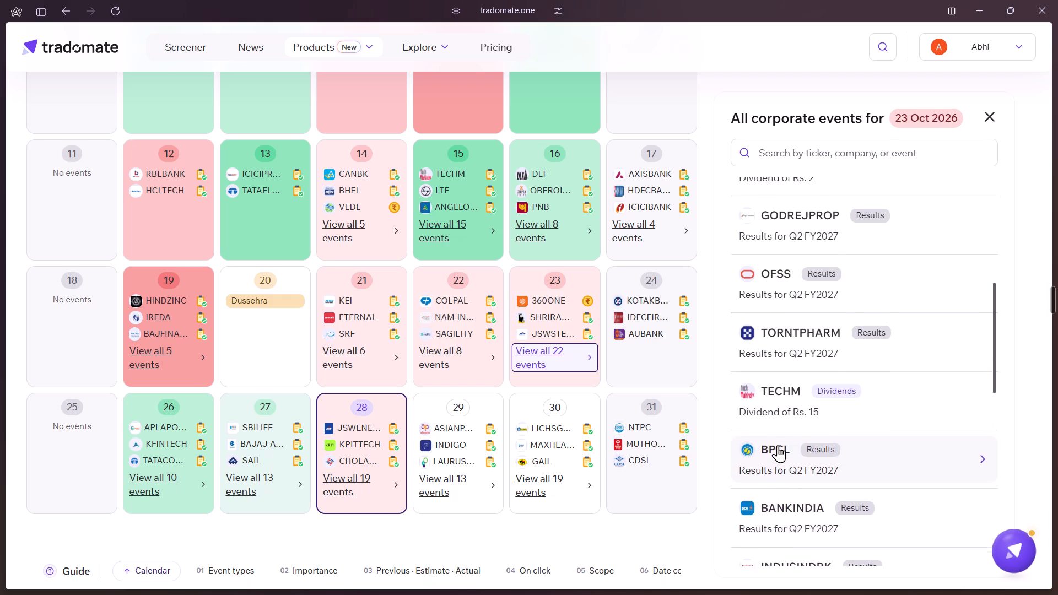
pyautogui.scroll(1, 775, 427)
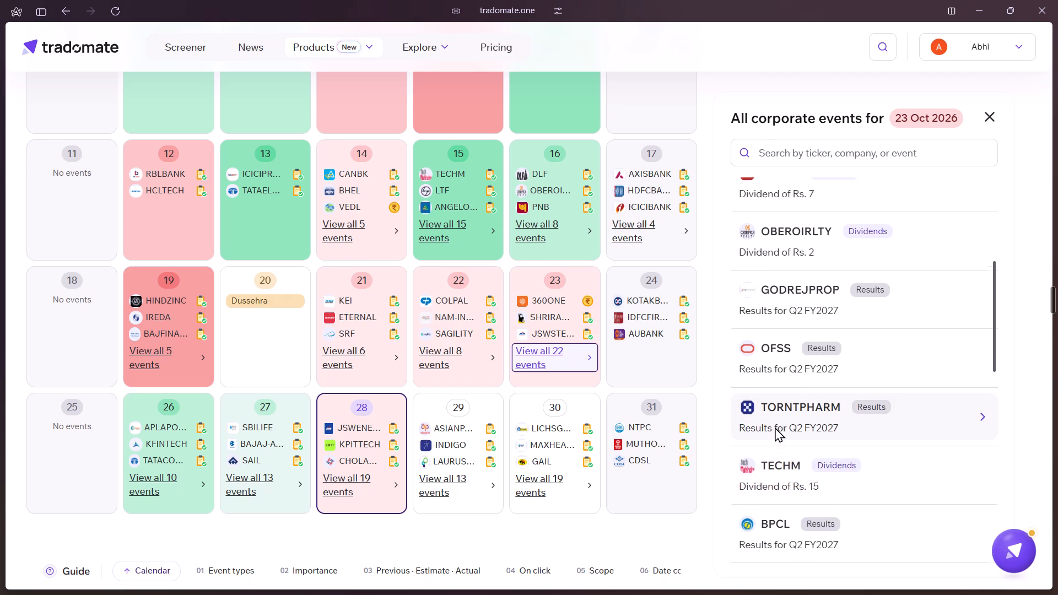
pyautogui.scroll(3, 775, 427)
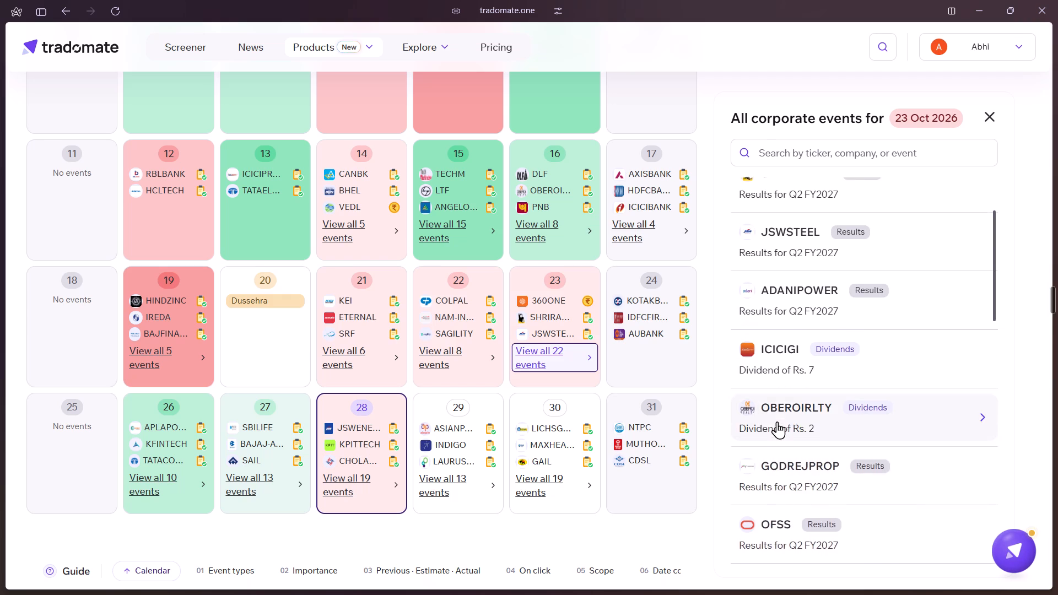
pyautogui.scroll(-2, 777, 421)
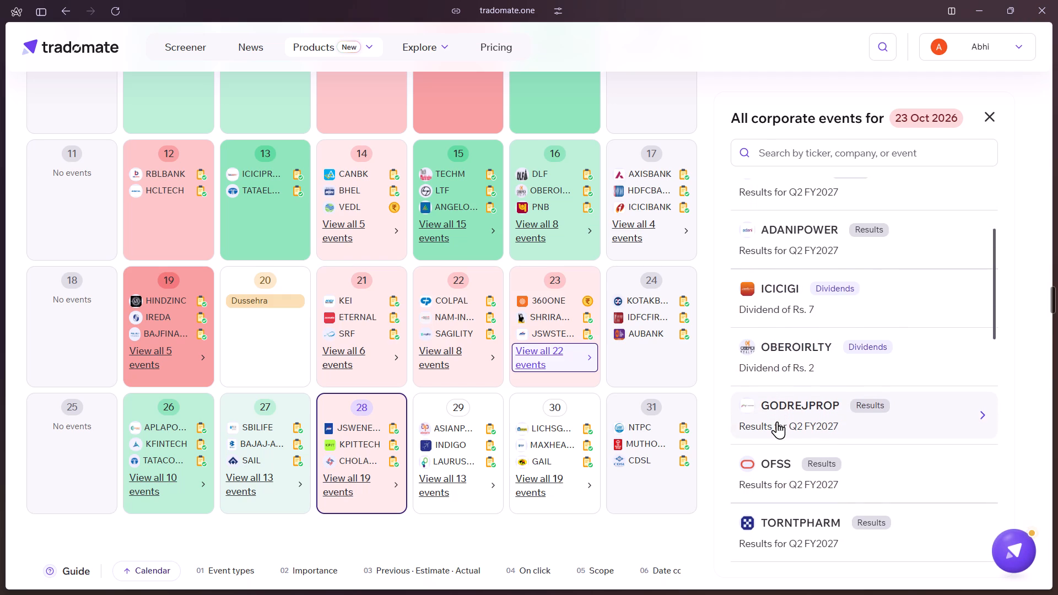
pyautogui.scroll(1, 777, 421)
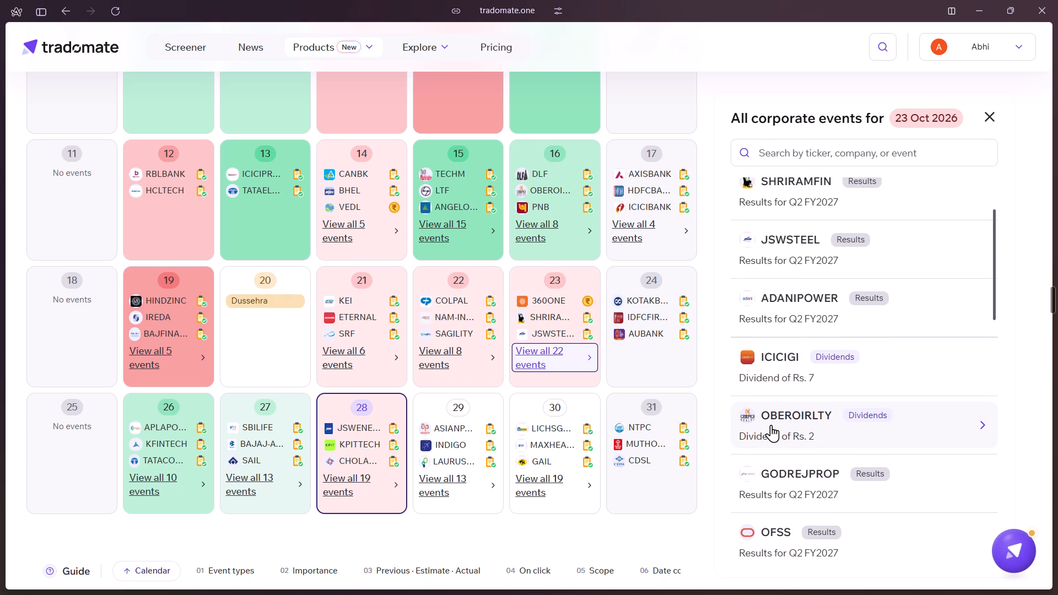
pyautogui.scroll(-2, 767, 428)
pyautogui.scroll(1, 767, 428)
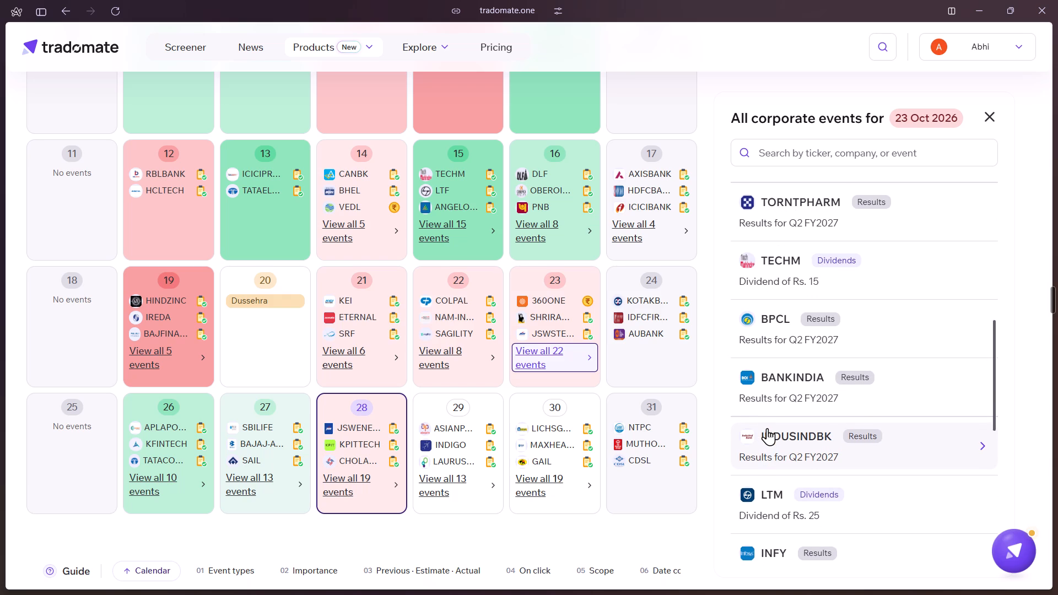
# Back in Kite, load TECHM across the large ICICIGI stock chart, the option charts and the option chain, leaving no symbol search open.
pyautogui.click(28, 411)
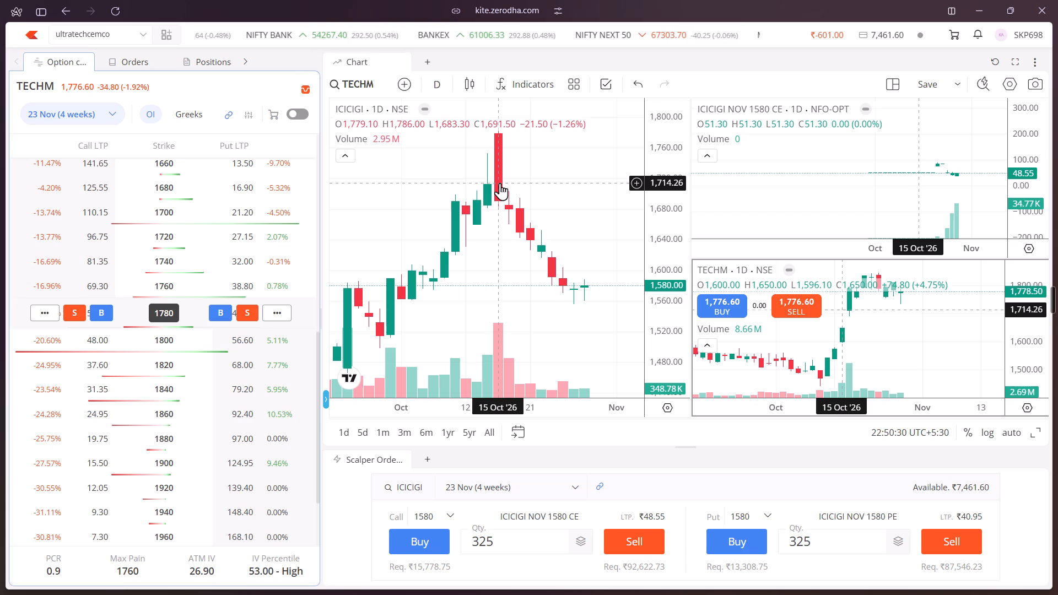
pyautogui.scroll(-6, 674, 192)
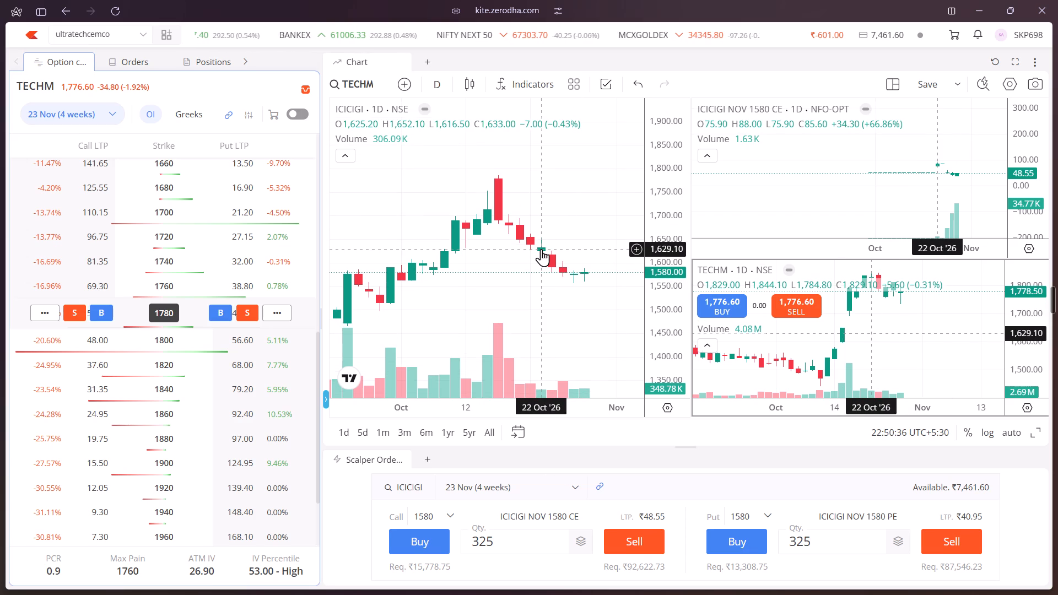
pyautogui.click(349, 109)
pyautogui.click(29, 88)
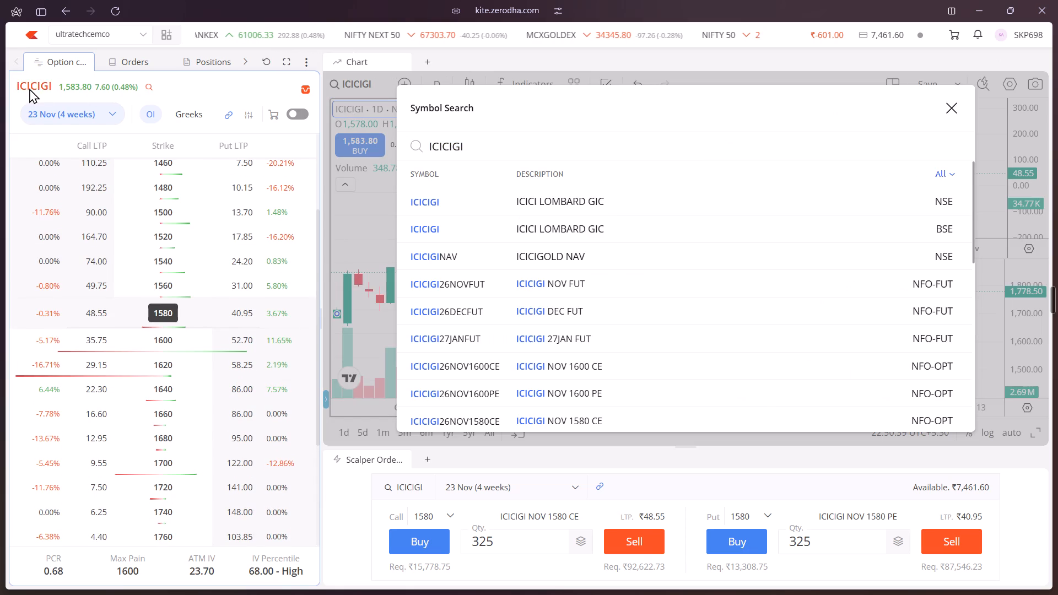
pyautogui.press('Down')
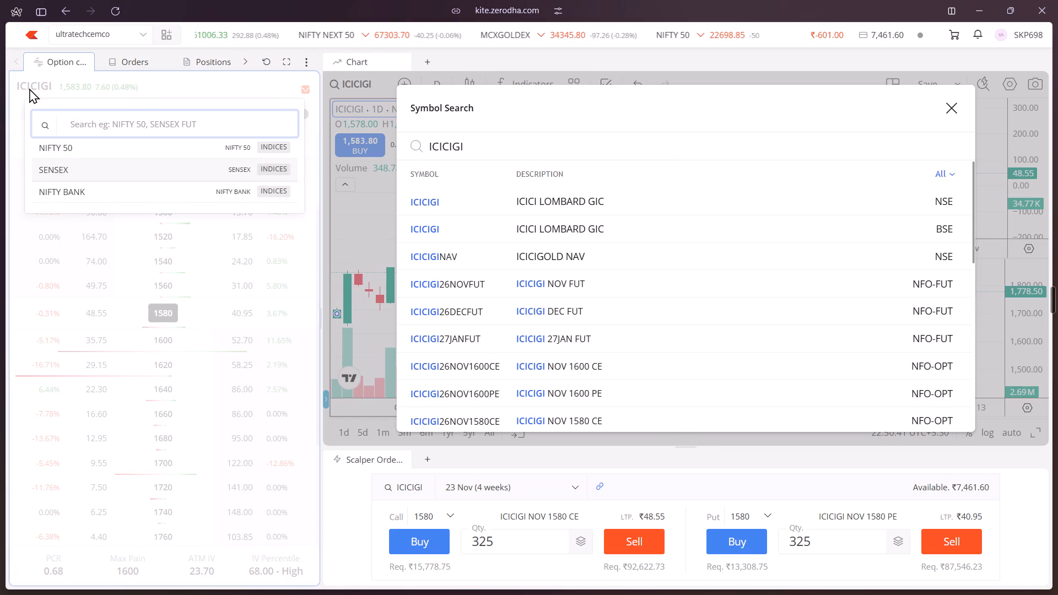
pyautogui.press('Up')
pyautogui.write('techm')
pyautogui.press('Return')
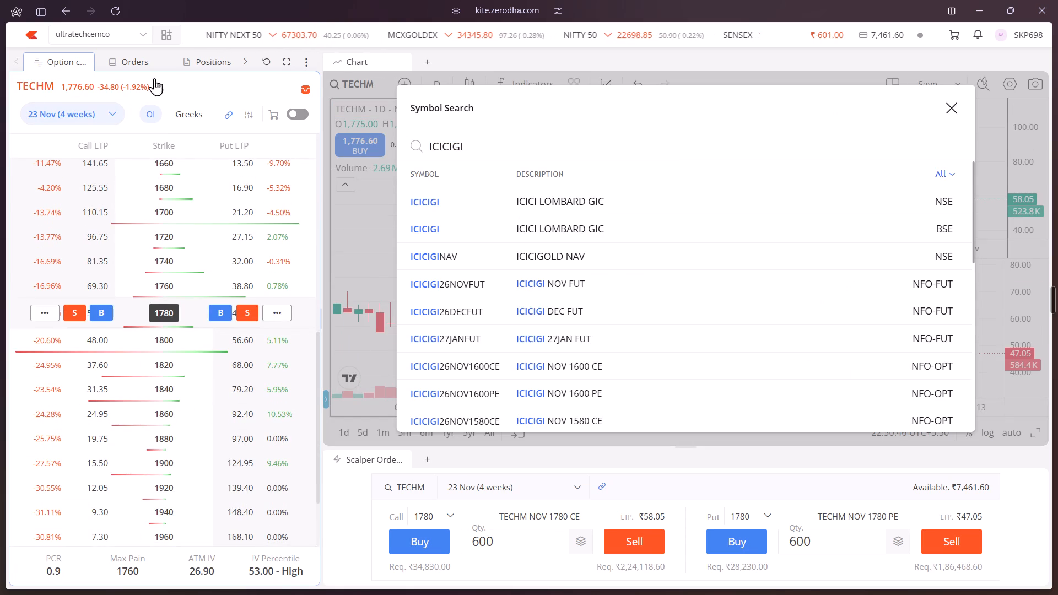
pyautogui.click(481, 57)
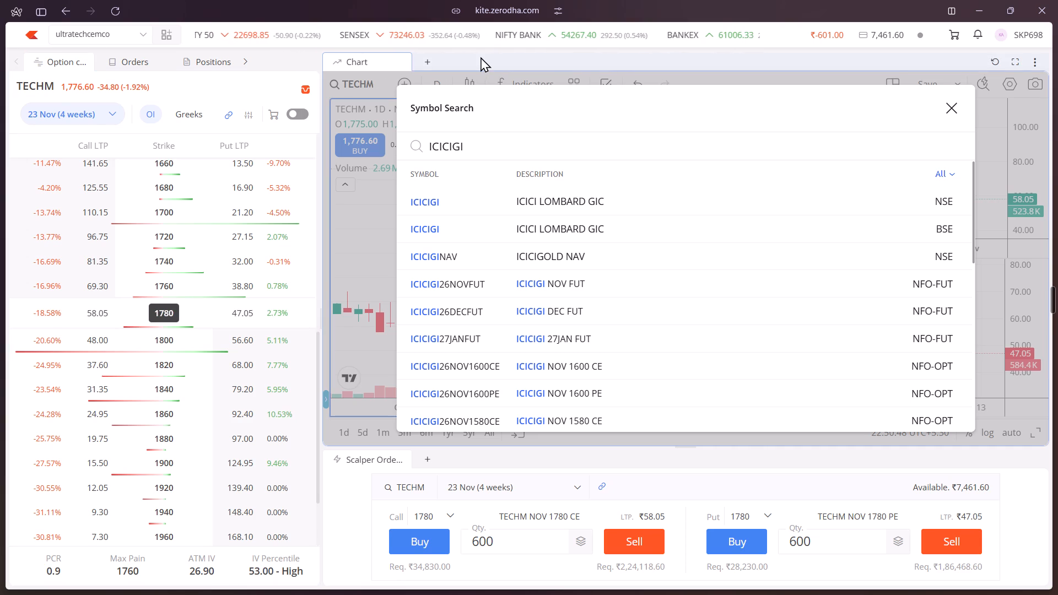
pyautogui.click(751, 64)
pyautogui.click(957, 106)
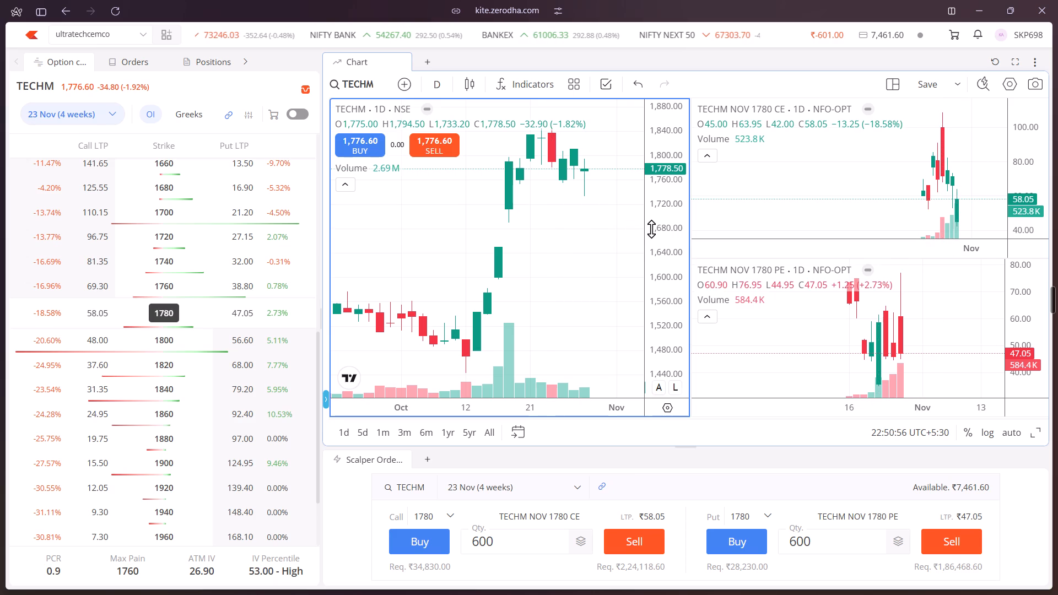
# Examine the daily candles of TECHM and the TECHM NOV 1780 PE for 22 and 23 Oct 2026.
pyautogui.scroll(-7, 651, 229)
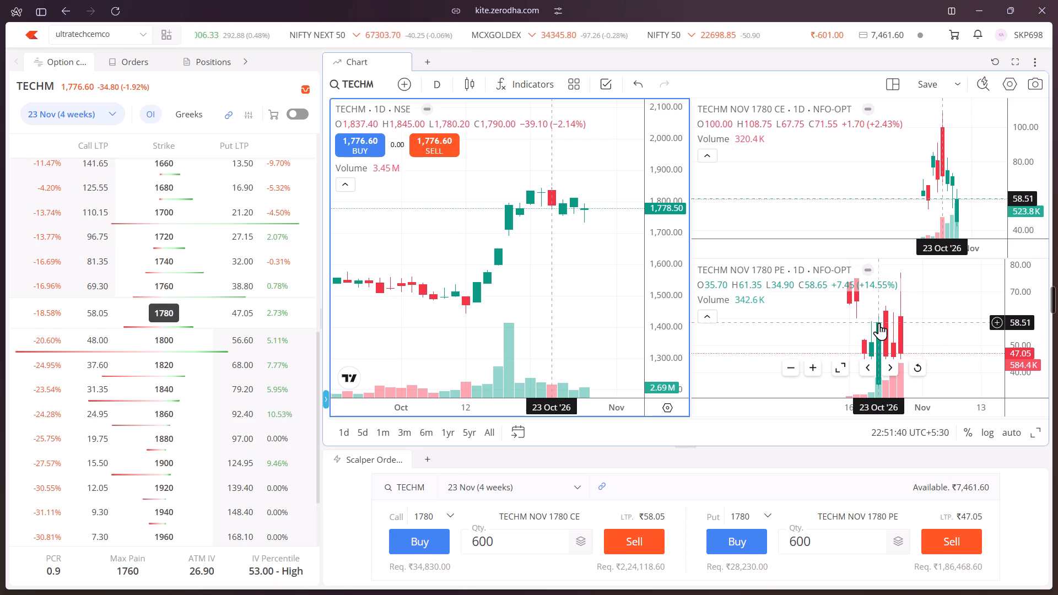
pyautogui.click(879, 323)
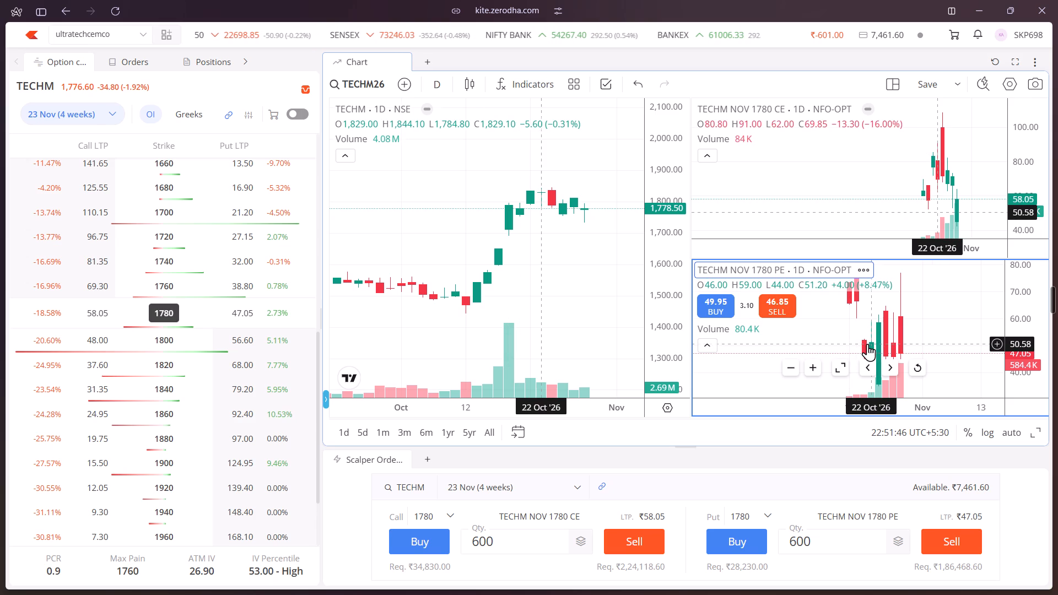
pyautogui.scroll(-1, 878, 337)
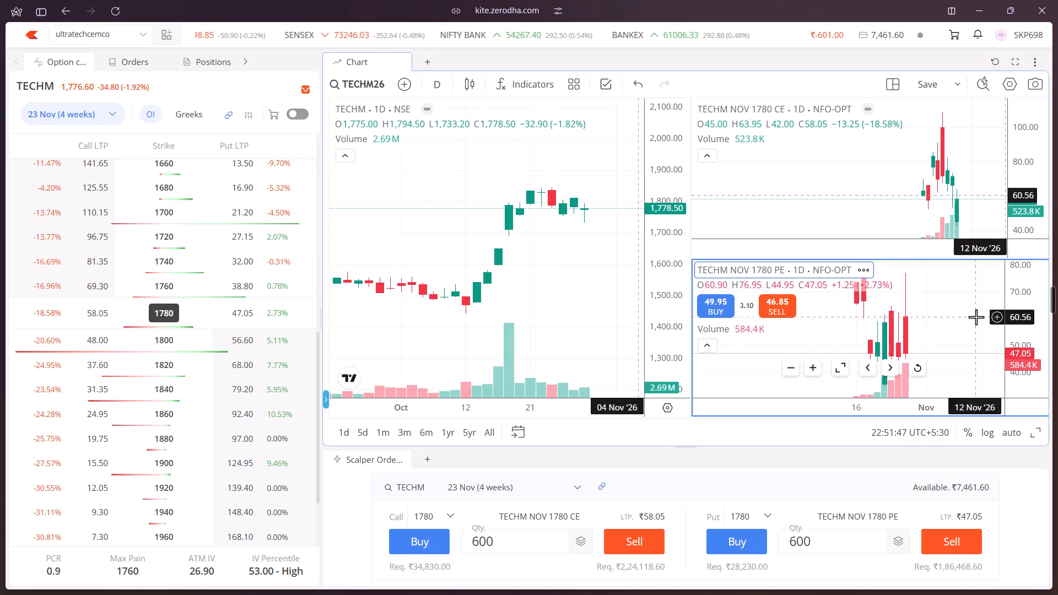
# Switch the TECHM stock and NOV 1780 option charts to the 5-minute interval.
pyautogui.click(436, 78)
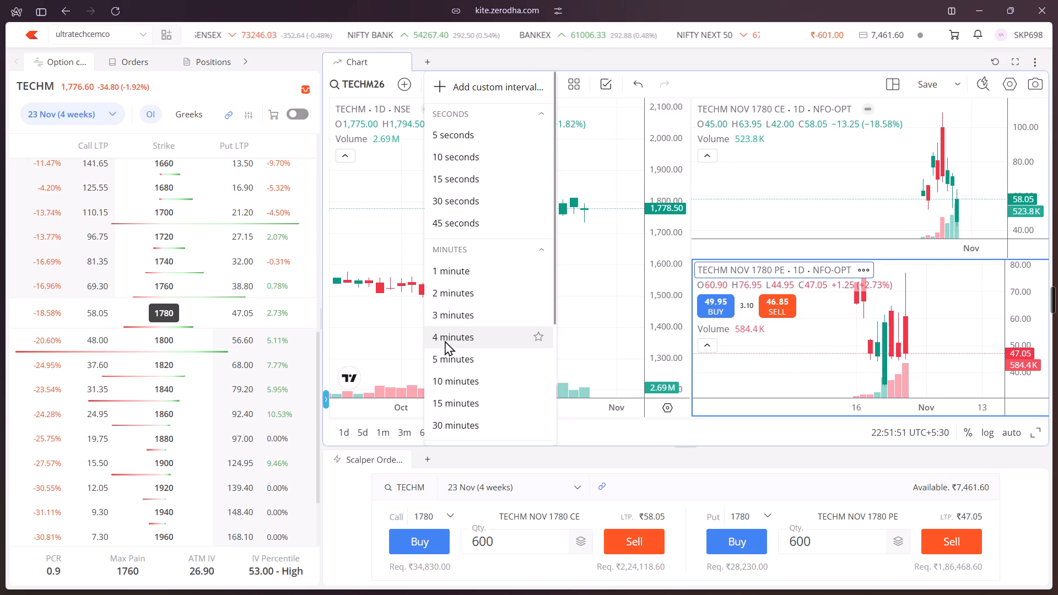
pyautogui.click(443, 351)
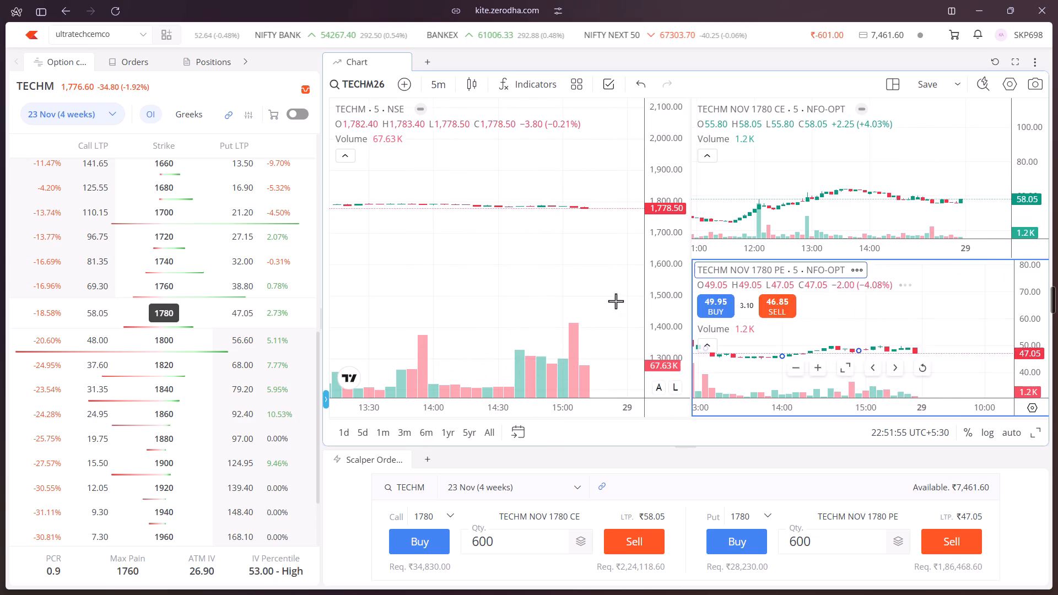
pyautogui.scroll(-17, 561, 291)
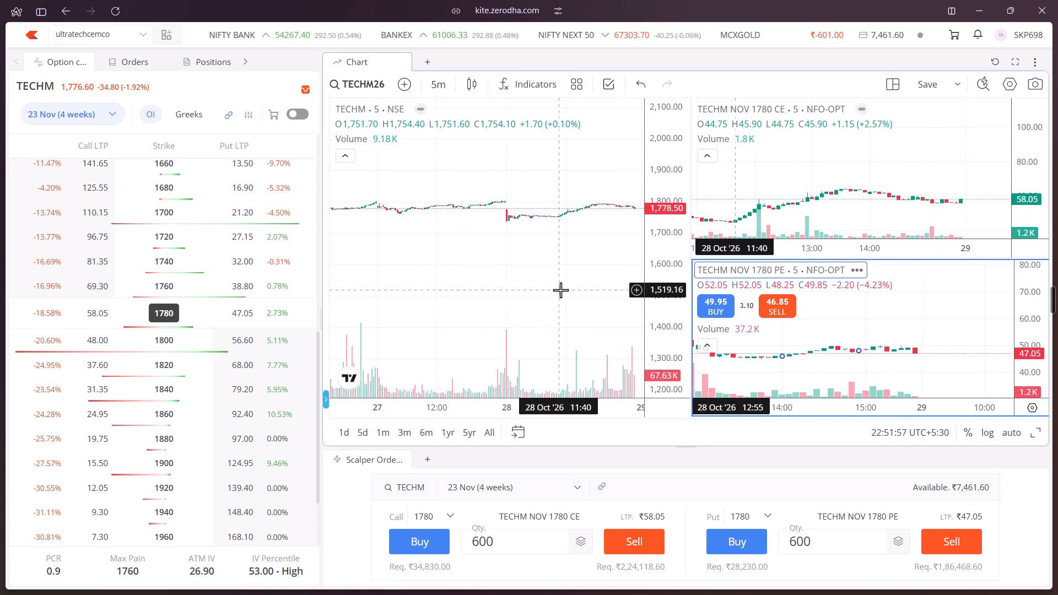
# Examine TECHM's 5-minute stock candles from the 22 Oct 2026 afternoon through the 23 Oct session.
pyautogui.scroll(6, 670, 242)
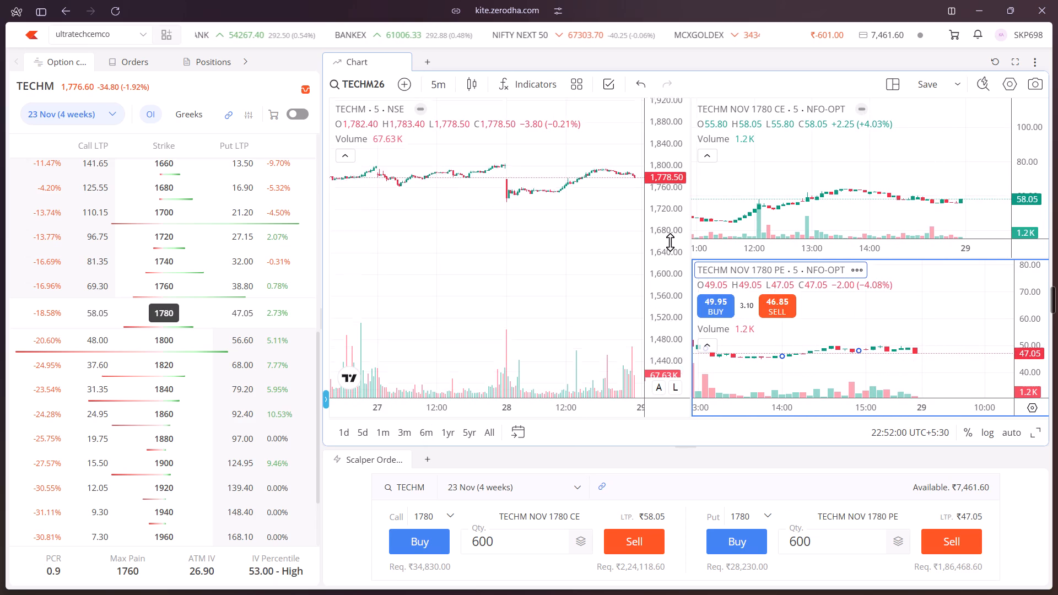
pyautogui.scroll(6, 670, 242)
pyautogui.scroll(8, 554, 252)
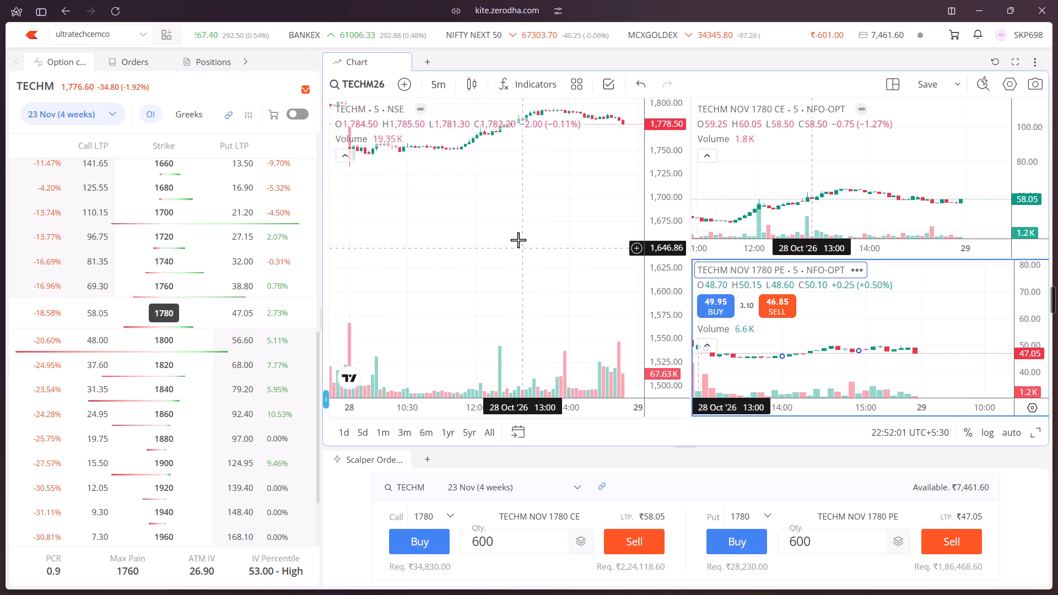
pyautogui.moveTo(514, 237); pyautogui.dragTo(605, 294)
pyautogui.moveTo(464, 288); pyautogui.dragTo(657, 309)
pyautogui.moveTo(479, 306); pyautogui.dragTo(593, 305)
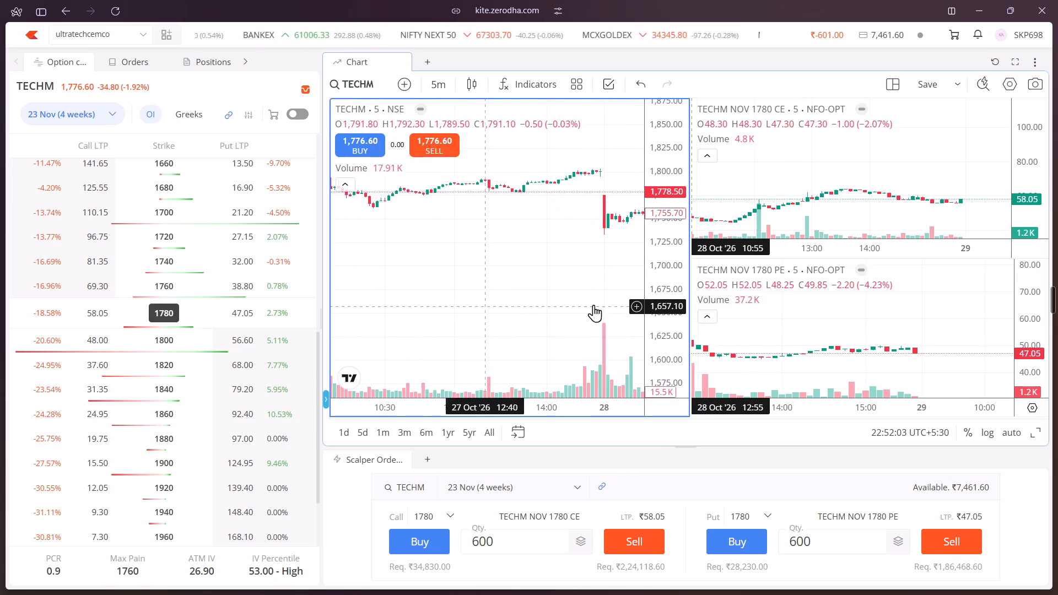
pyautogui.moveTo(593, 305); pyautogui.dragTo(625, 305)
pyautogui.moveTo(485, 315); pyautogui.dragTo(642, 303)
pyautogui.moveTo(453, 319); pyautogui.dragTo(620, 320)
pyautogui.moveTo(439, 320); pyautogui.dragTo(579, 320)
pyautogui.moveTo(445, 320); pyautogui.dragTo(629, 321)
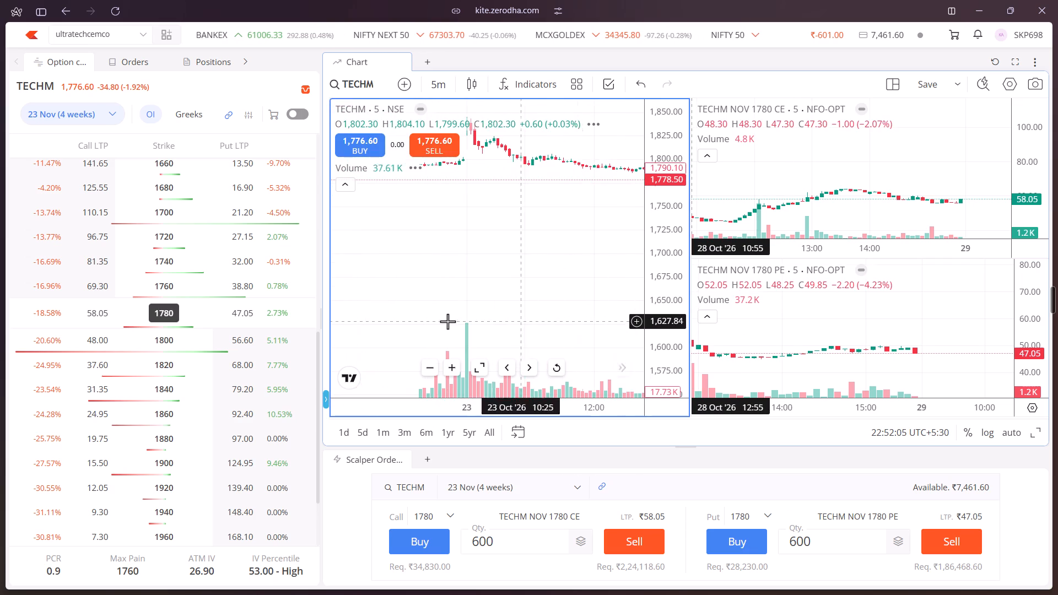
pyautogui.moveTo(476, 318); pyautogui.dragTo(523, 357)
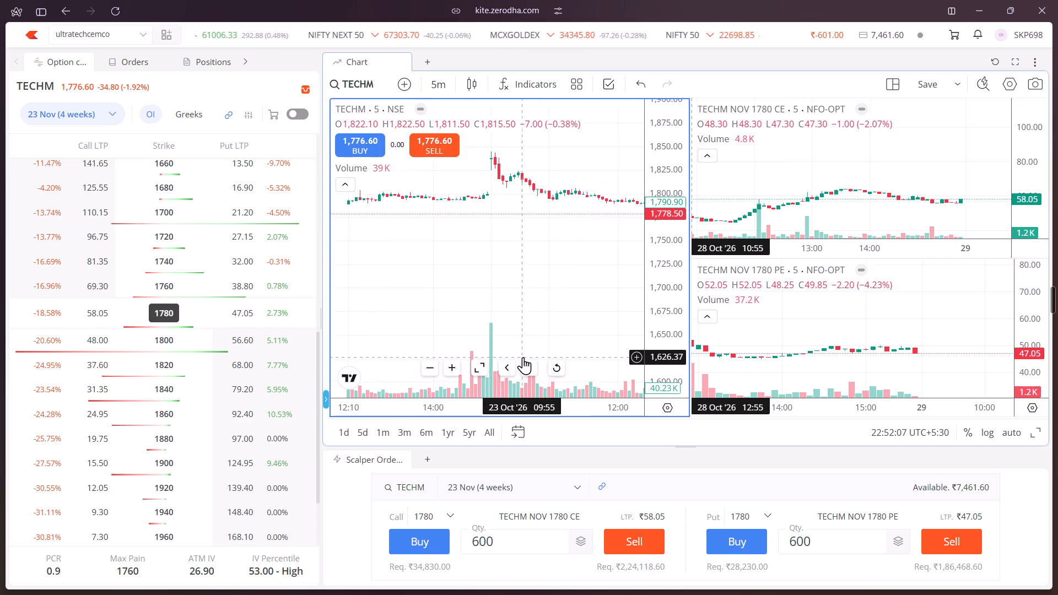
pyautogui.moveTo(523, 357); pyautogui.dragTo(520, 364)
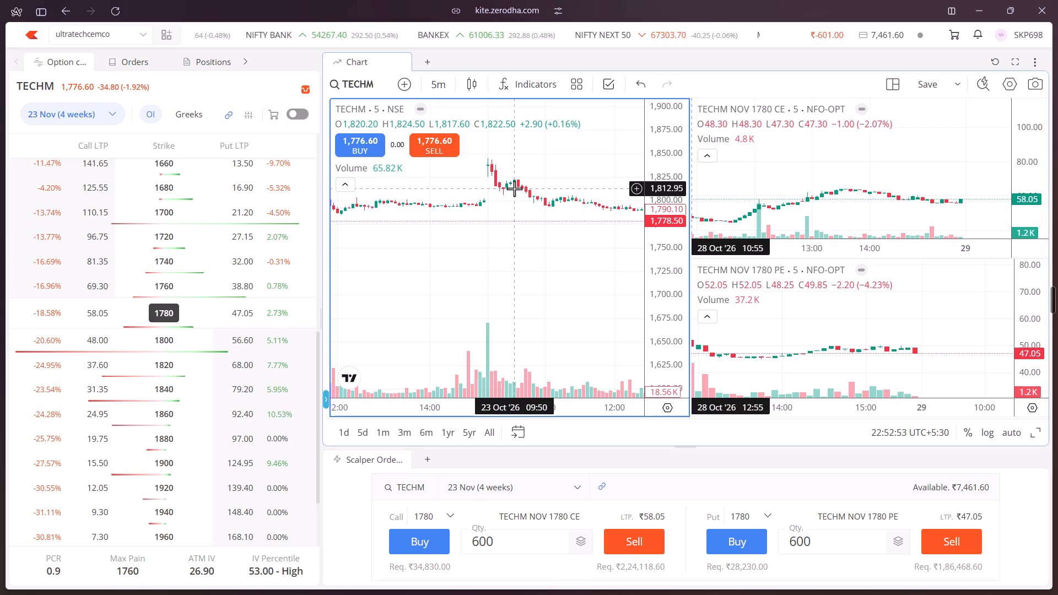
# Examine the TECHM NOV 1780 PE's 5-minute candles from the 23 Oct 2026 market open onward.
pyautogui.scroll(-4, 800, 339)
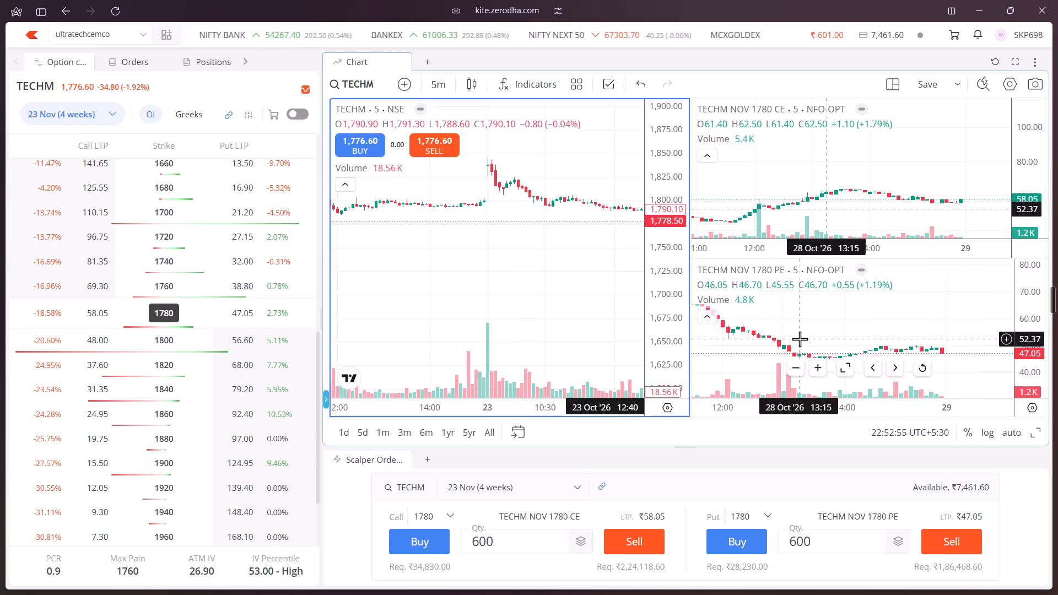
pyautogui.scroll(-7, 800, 339)
pyautogui.moveTo(769, 323); pyautogui.dragTo(886, 331)
pyautogui.moveTo(835, 344); pyautogui.dragTo(902, 338)
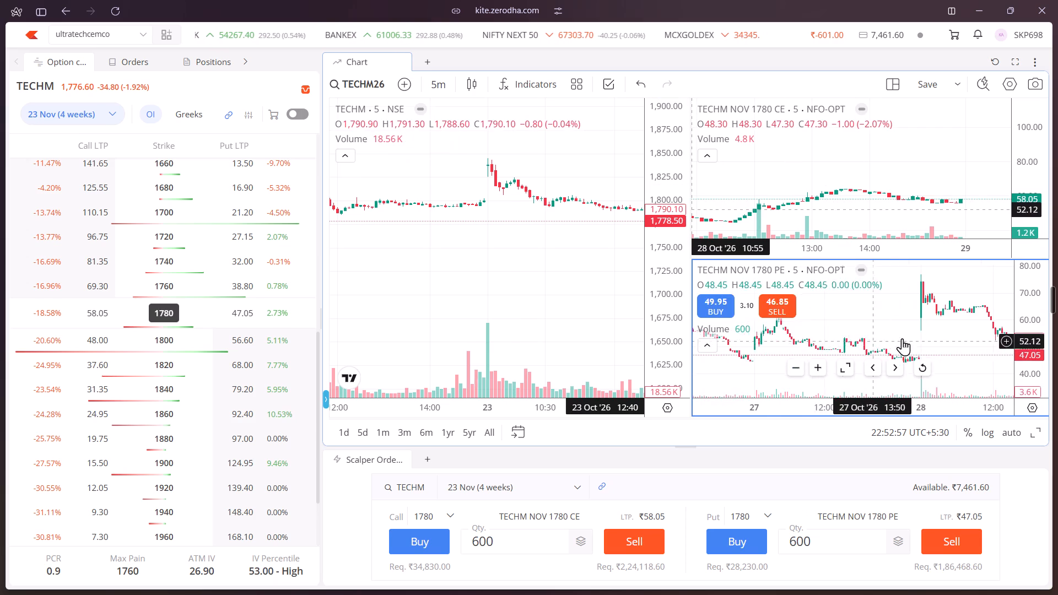
pyautogui.moveTo(902, 338); pyautogui.dragTo(905, 338)
pyautogui.moveTo(806, 338); pyautogui.dragTo(927, 340)
pyautogui.moveTo(809, 349); pyautogui.dragTo(940, 343)
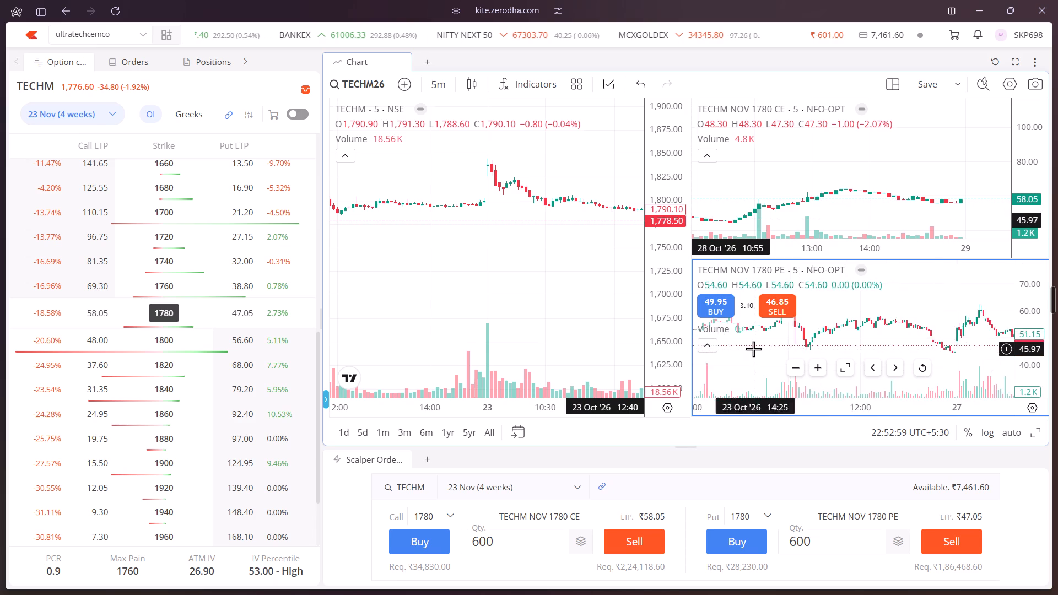
pyautogui.moveTo(753, 349); pyautogui.dragTo(888, 349)
pyautogui.moveTo(770, 359); pyautogui.dragTo(919, 350)
pyautogui.scroll(1, 936, 331)
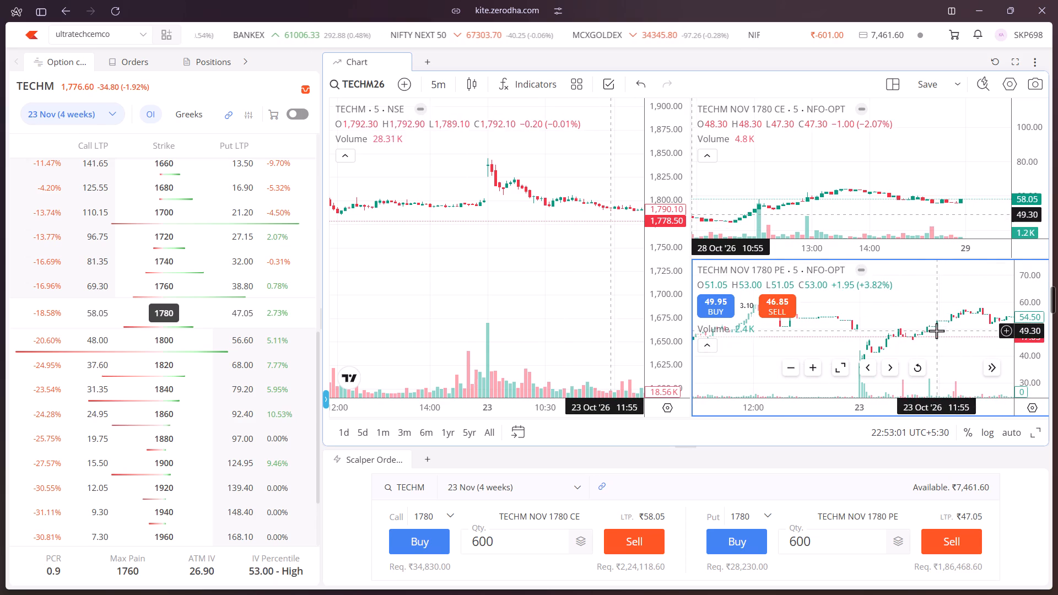
pyautogui.scroll(2, 1028, 331)
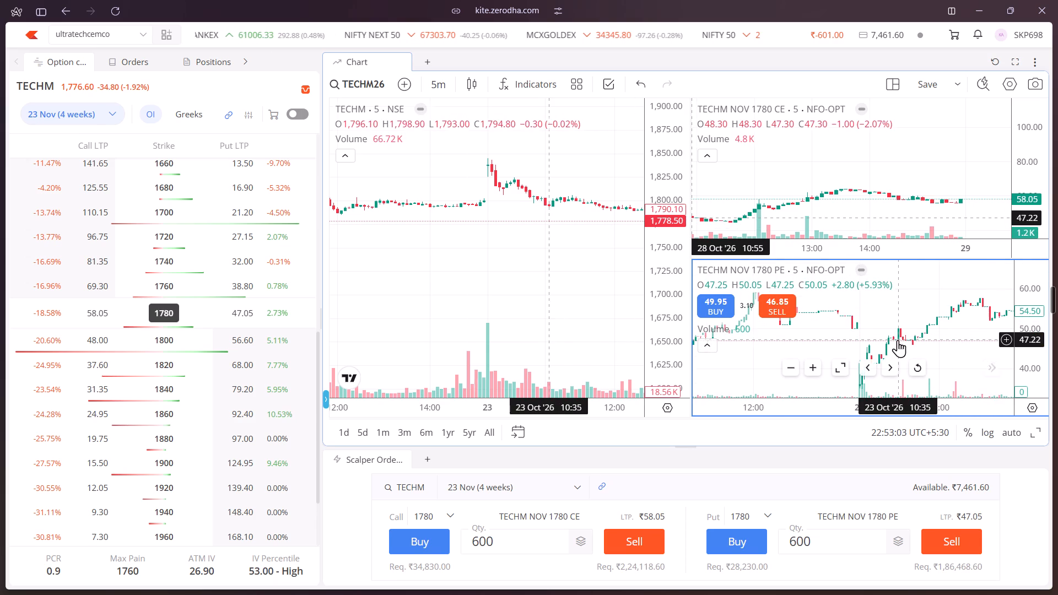
pyautogui.scroll(4, 898, 340)
pyautogui.moveTo(848, 339); pyautogui.dragTo(943, 289)
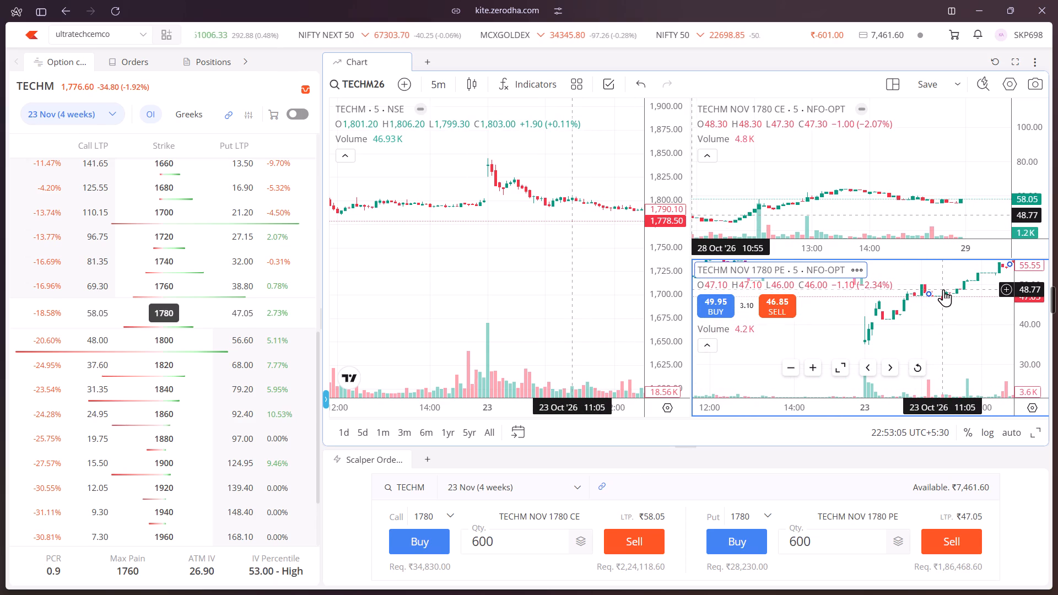
pyautogui.moveTo(943, 289); pyautogui.dragTo(952, 298)
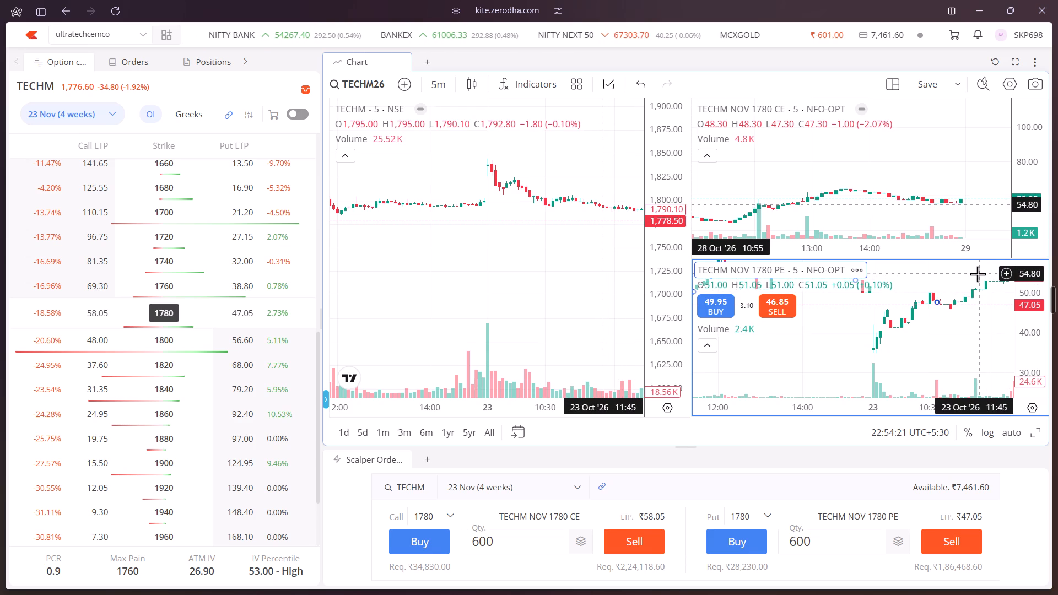
# Examine the TECHM NOV 1780 PE's intraday prices on 21 and 22 Oct 2026, before the ex-dividend date.
pyautogui.hscroll(1, 978, 274)
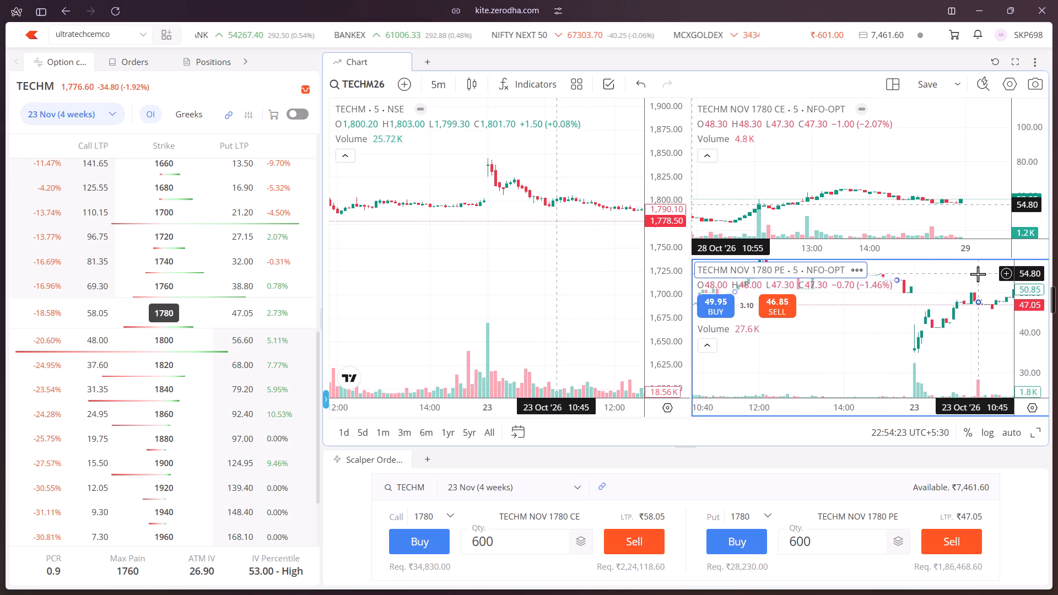
pyautogui.hscroll(1, 978, 274)
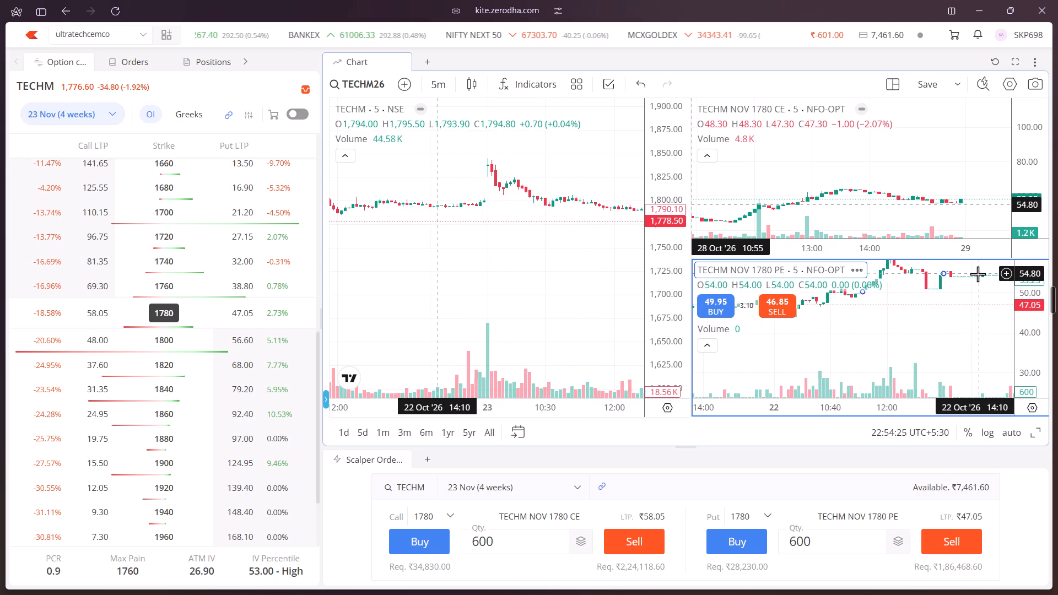
pyautogui.scroll(-2, 976, 278)
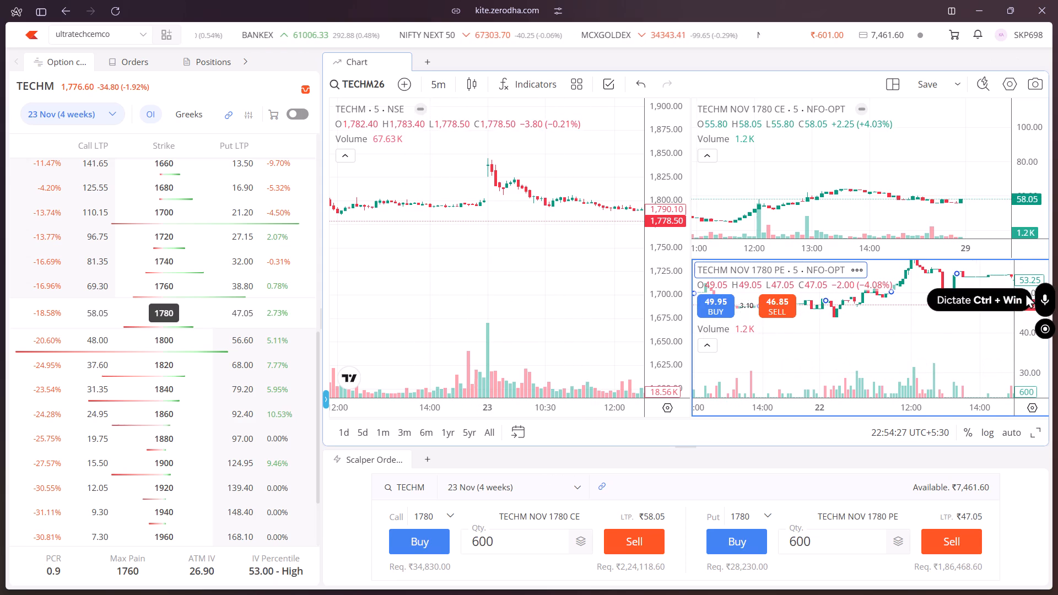
pyautogui.scroll(-2, 1024, 303)
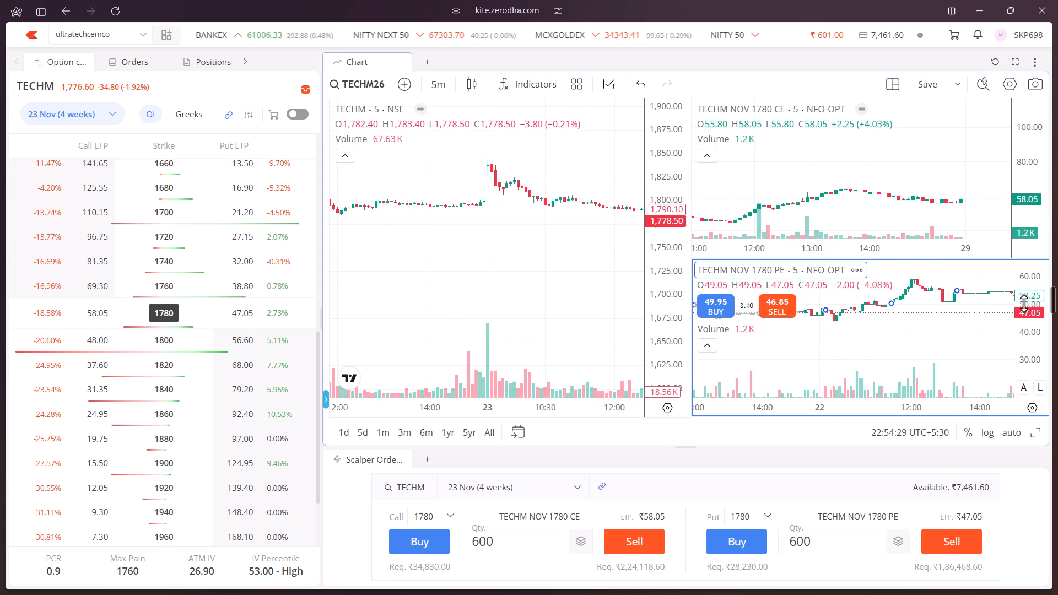
pyautogui.scroll(-1, 1024, 303)
pyautogui.scroll(-14, 931, 306)
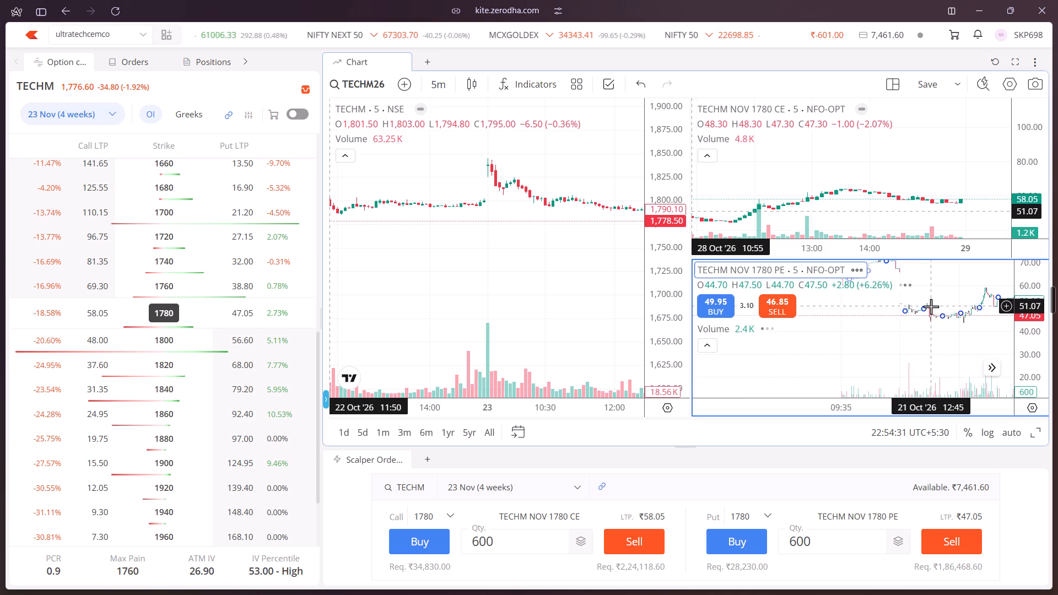
pyautogui.scroll(-1, 931, 306)
# Compare the TECHM NOV 1780 PE's 5-minute price moves before and after 23 Oct across 19 to 28 Oct 2026.
pyautogui.moveTo(953, 328); pyautogui.dragTo(878, 328)
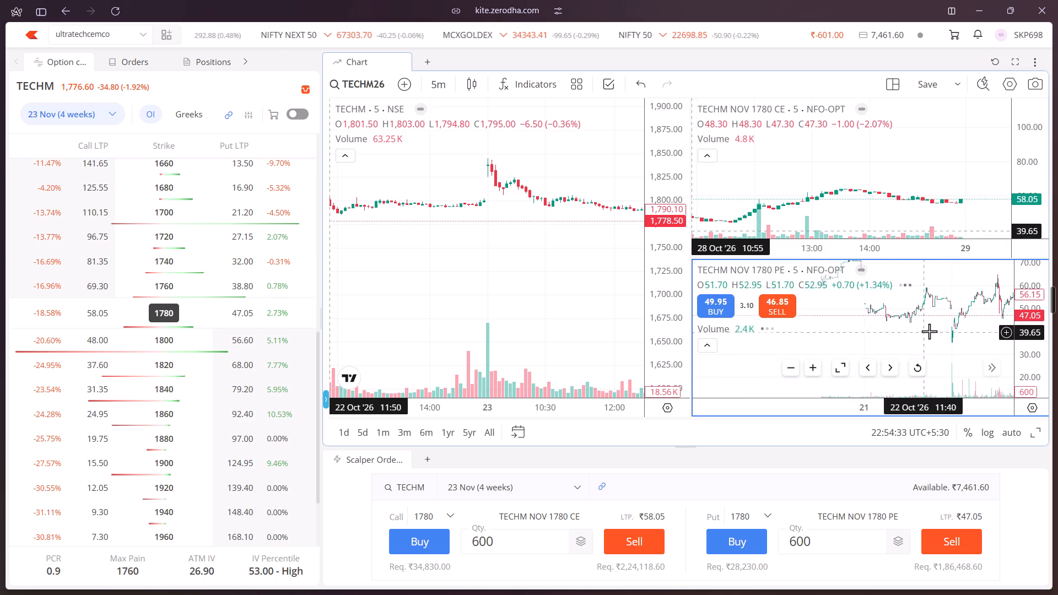
pyautogui.moveTo(925, 315); pyautogui.dragTo(960, 361)
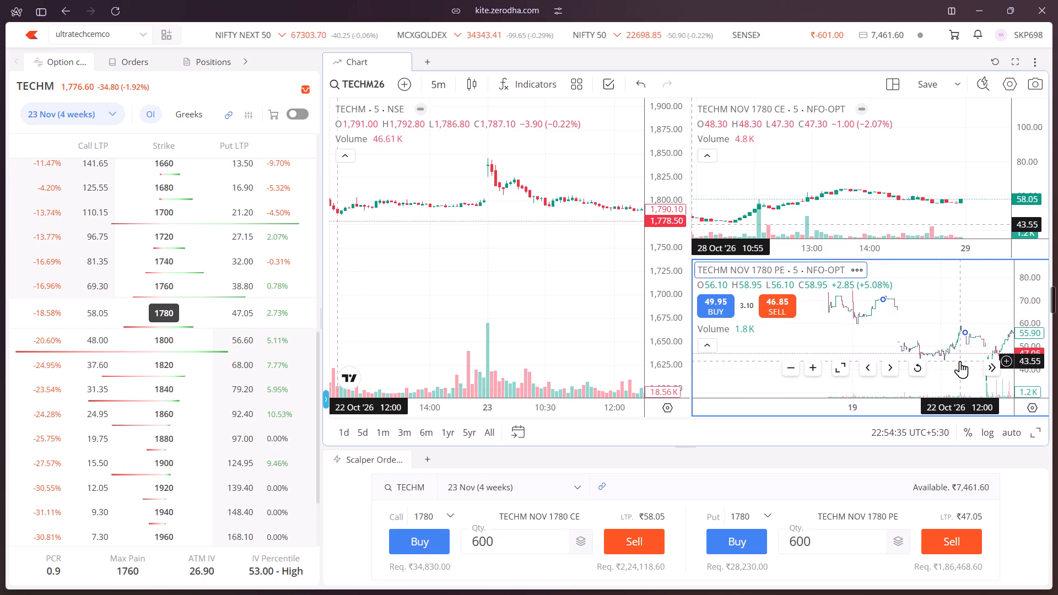
pyautogui.moveTo(960, 361); pyautogui.dragTo(824, 311)
pyautogui.moveTo(938, 316); pyautogui.dragTo(867, 324)
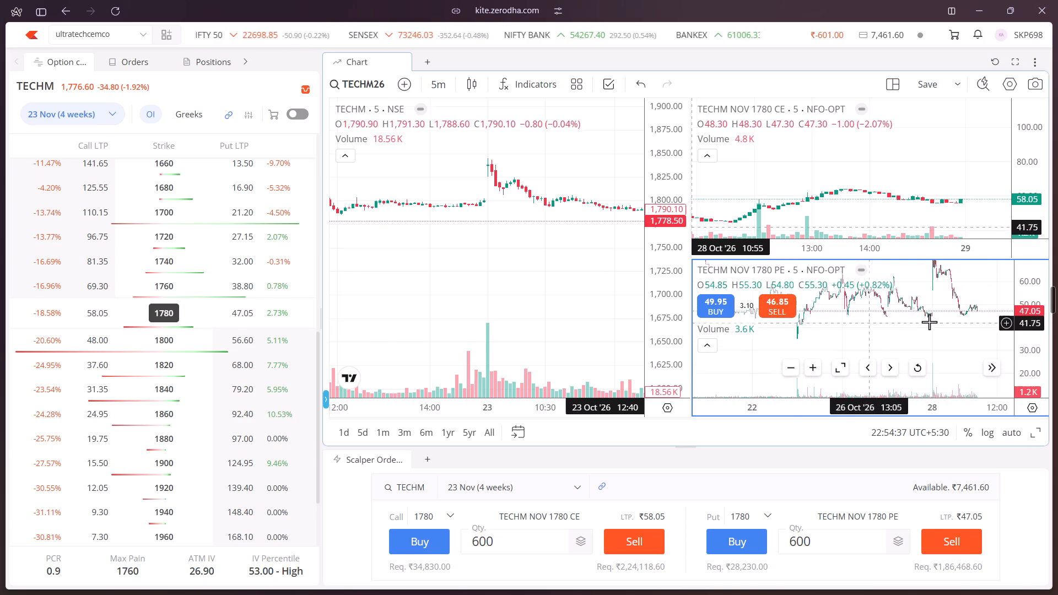
pyautogui.moveTo(929, 322); pyautogui.dragTo(836, 340)
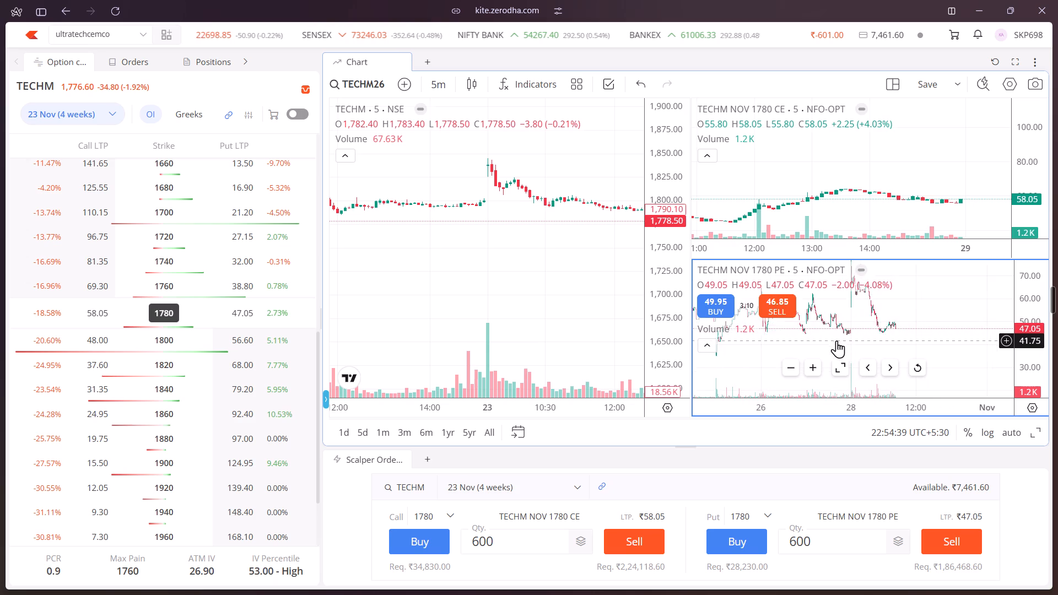
pyautogui.moveTo(836, 340); pyautogui.dragTo(1013, 334)
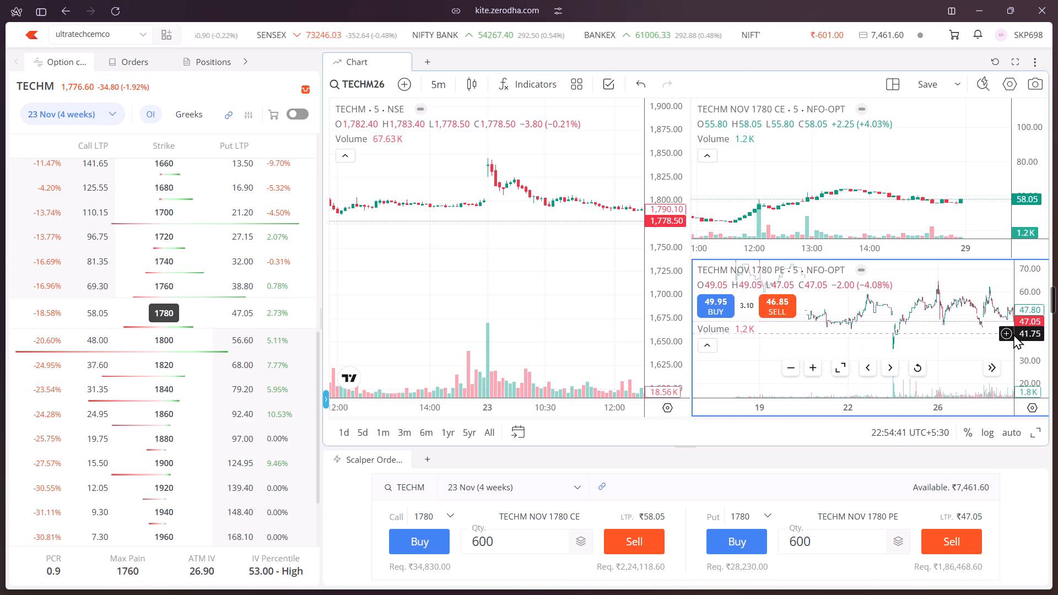
pyautogui.moveTo(897, 333); pyautogui.dragTo(807, 337)
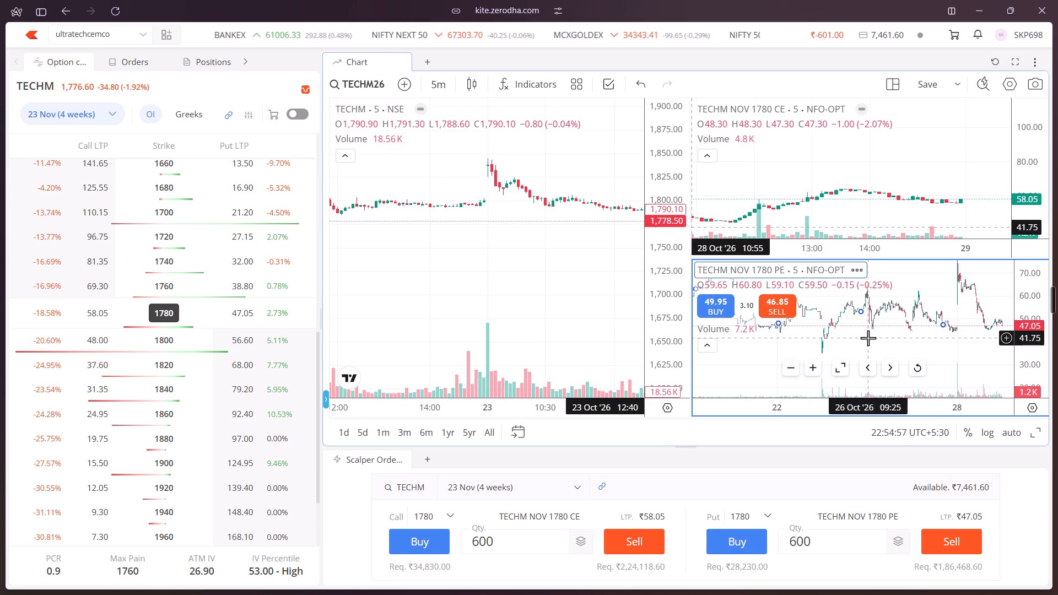
pyautogui.moveTo(913, 337); pyautogui.dragTo(943, 327)
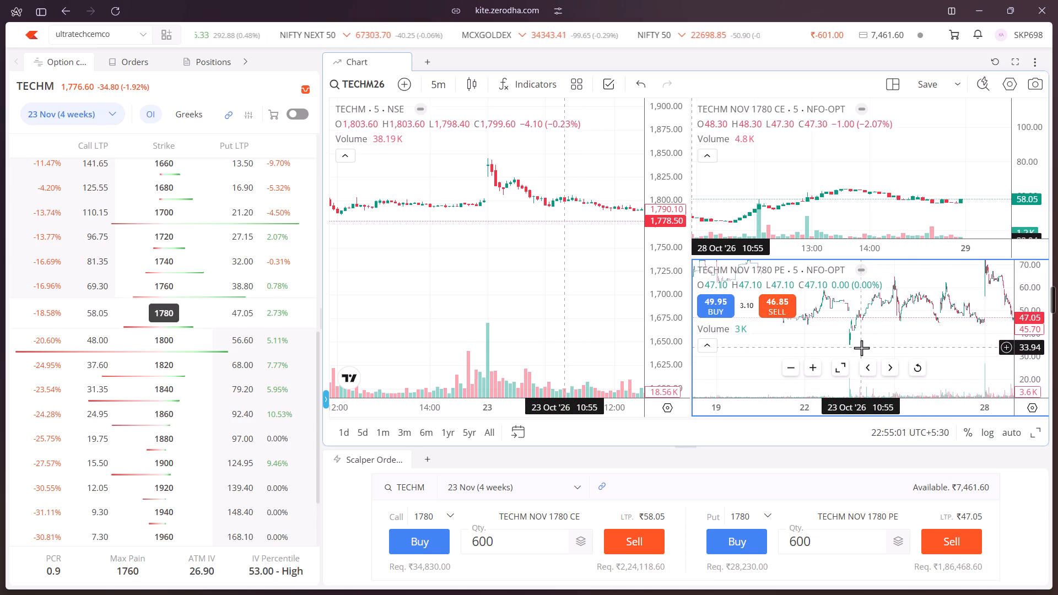
pyautogui.moveTo(899, 324); pyautogui.dragTo(926, 315)
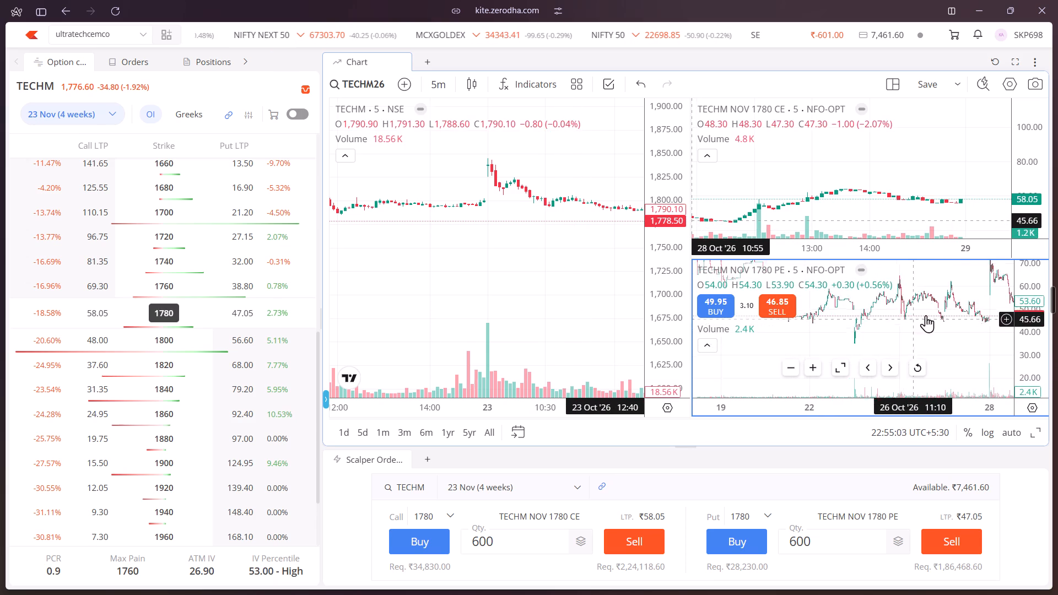
pyautogui.moveTo(926, 315); pyautogui.dragTo(938, 313)
pyautogui.moveTo(953, 345); pyautogui.dragTo(959, 345)
pyautogui.moveTo(845, 346); pyautogui.dragTo(937, 346)
pyautogui.moveTo(842, 346); pyautogui.dragTo(927, 348)
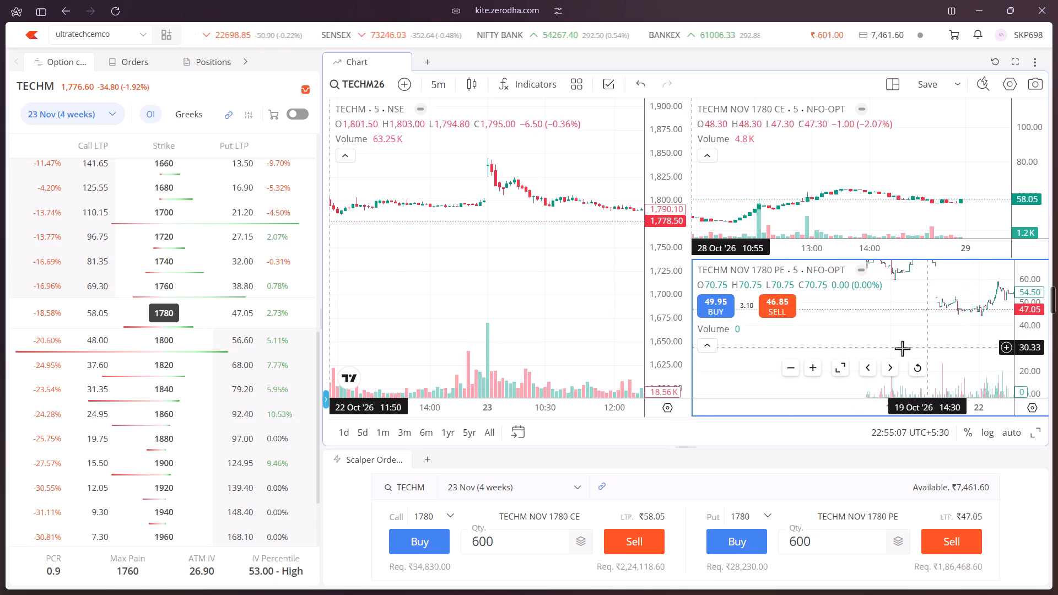
pyautogui.moveTo(900, 348); pyautogui.dragTo(797, 353)
pyautogui.click(933, 353)
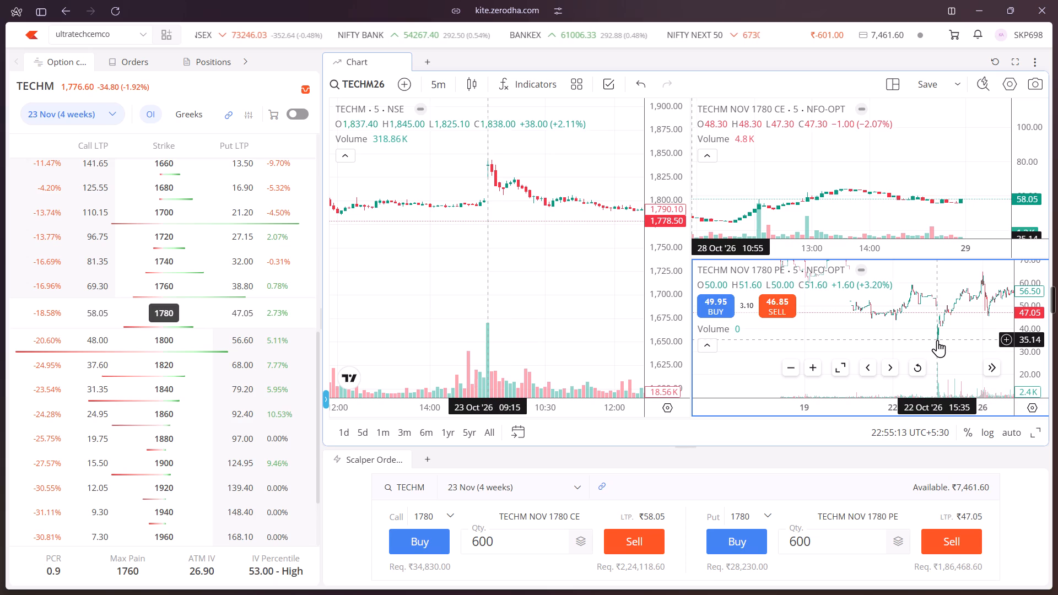
pyautogui.moveTo(937, 340); pyautogui.dragTo(871, 340)
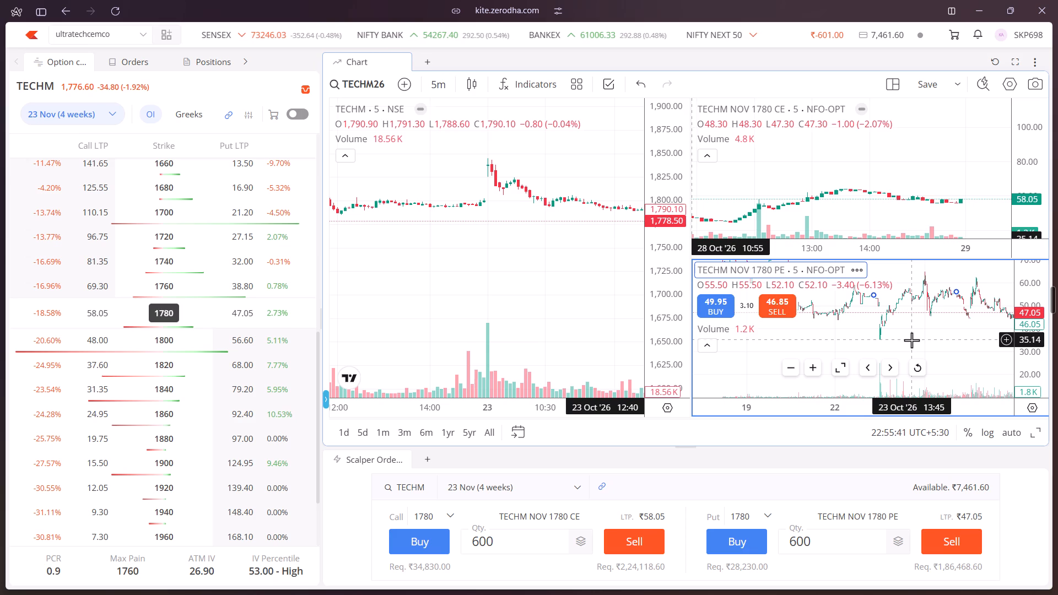
# Load ICICIGI in the option chain and in the chart showing the TECHM NOV 1780 PE.
pyautogui.click(34, 86)
pyautogui.write('icici')
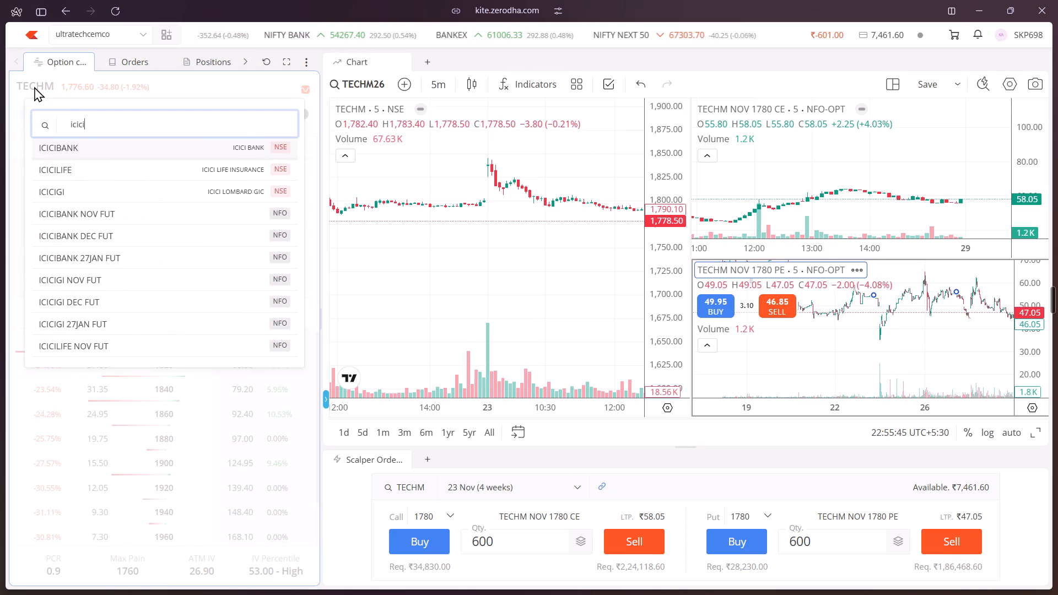
pyautogui.press('Down')
pyautogui.press('Down')
pyautogui.press('Return')
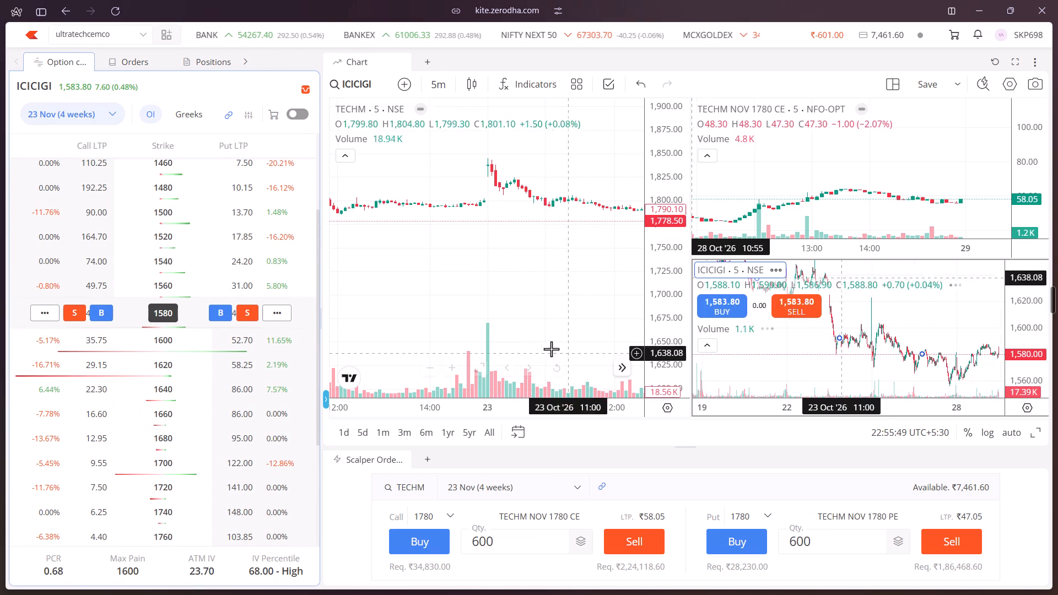
pyautogui.click(349, 96)
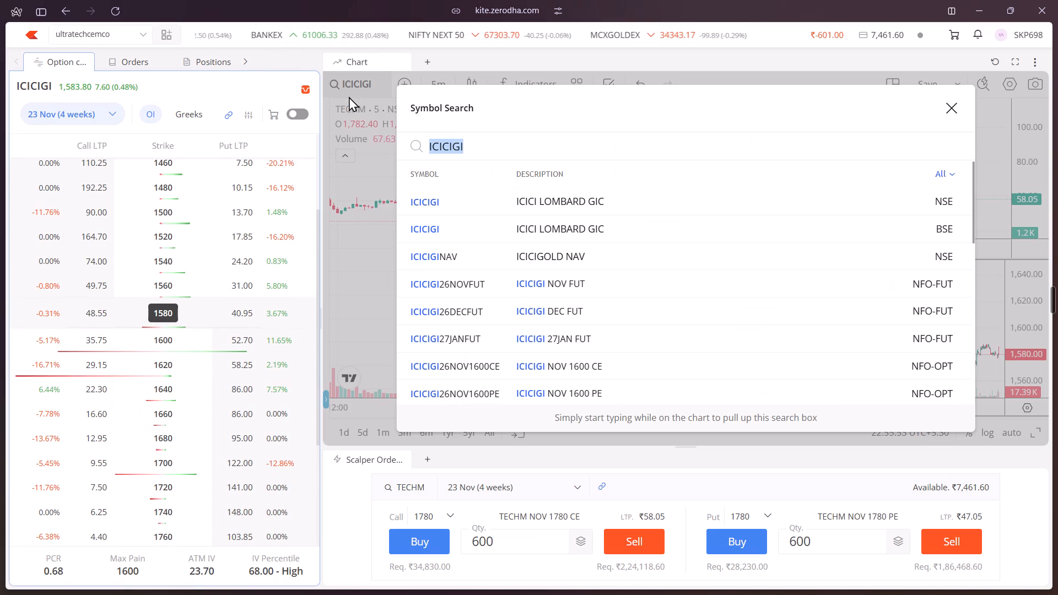
pyautogui.click(490, 145)
pyautogui.press('Return')
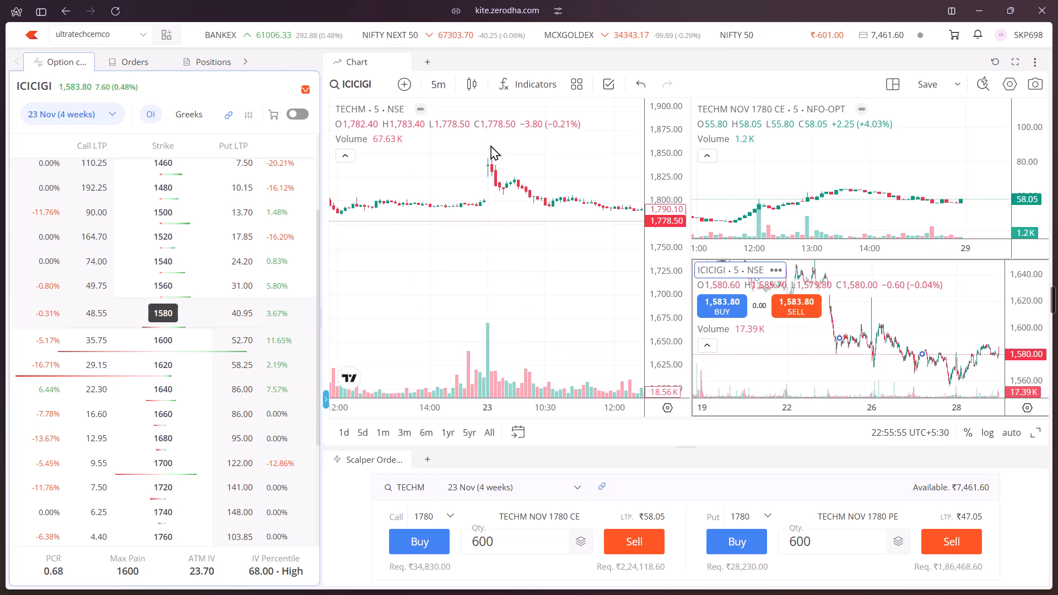
# Load ICICIGI in the option chain and in the main chart that shows TECHM.
pyautogui.click(490, 145)
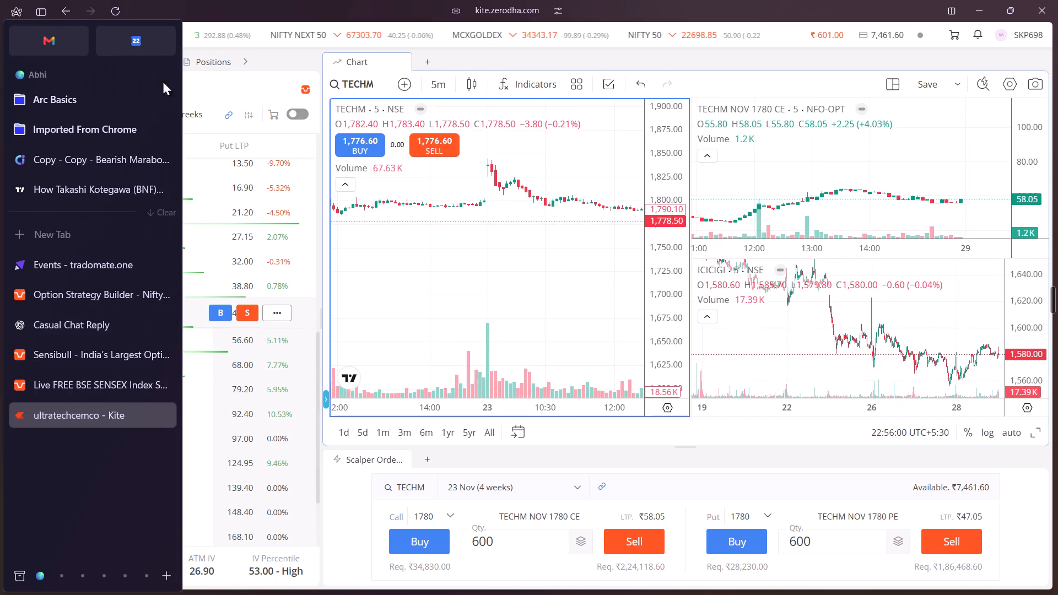
pyautogui.click(36, 87)
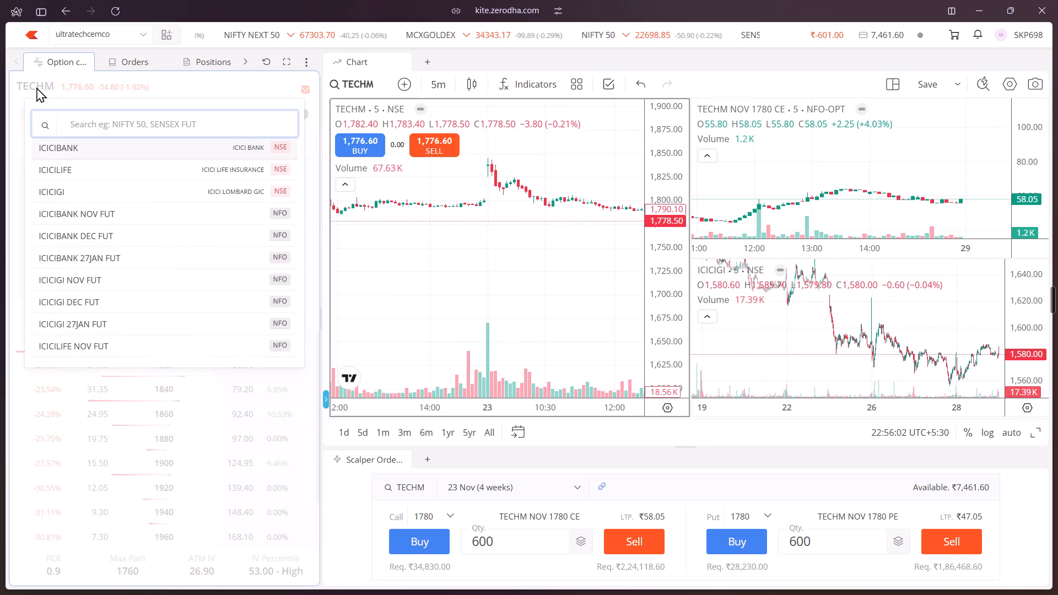
pyautogui.write('icicg')
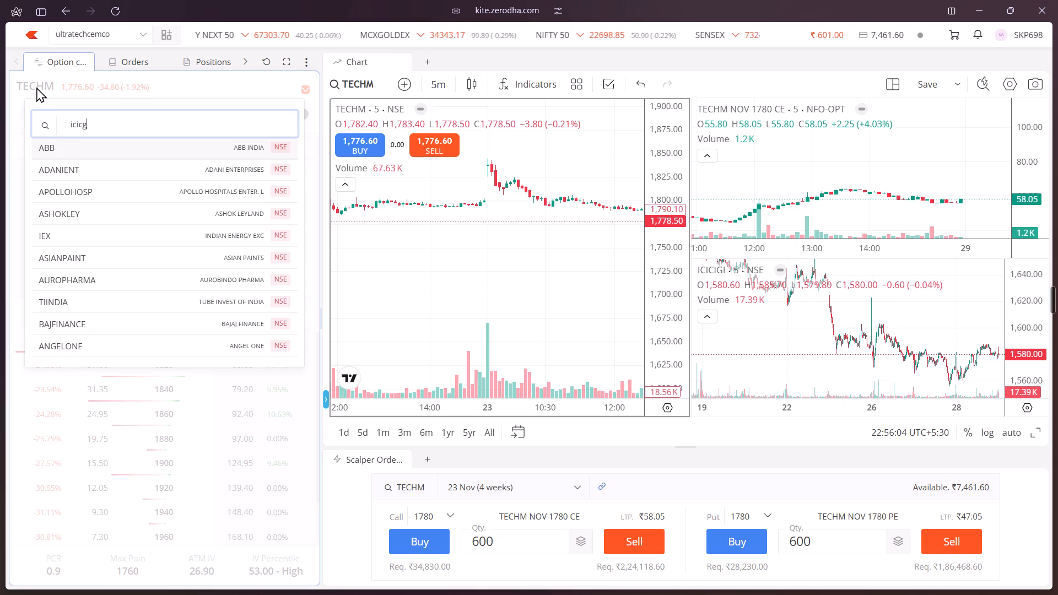
pyautogui.press('BackSpace')
pyautogui.press('Right')
pyautogui.press('Down')
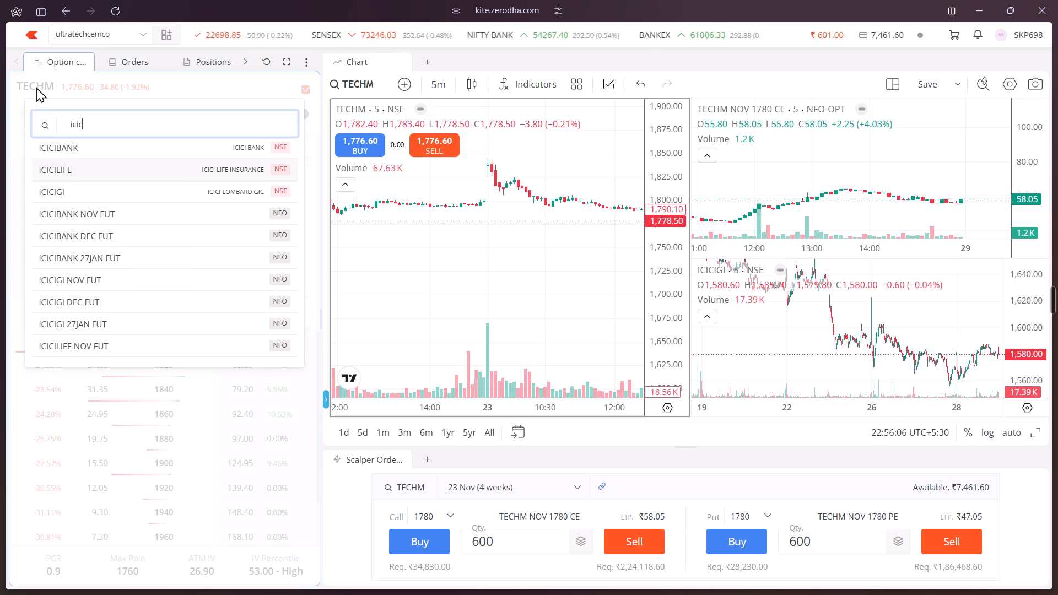
pyautogui.press('Right')
pyautogui.press('Right')
pyautogui.press('Down')
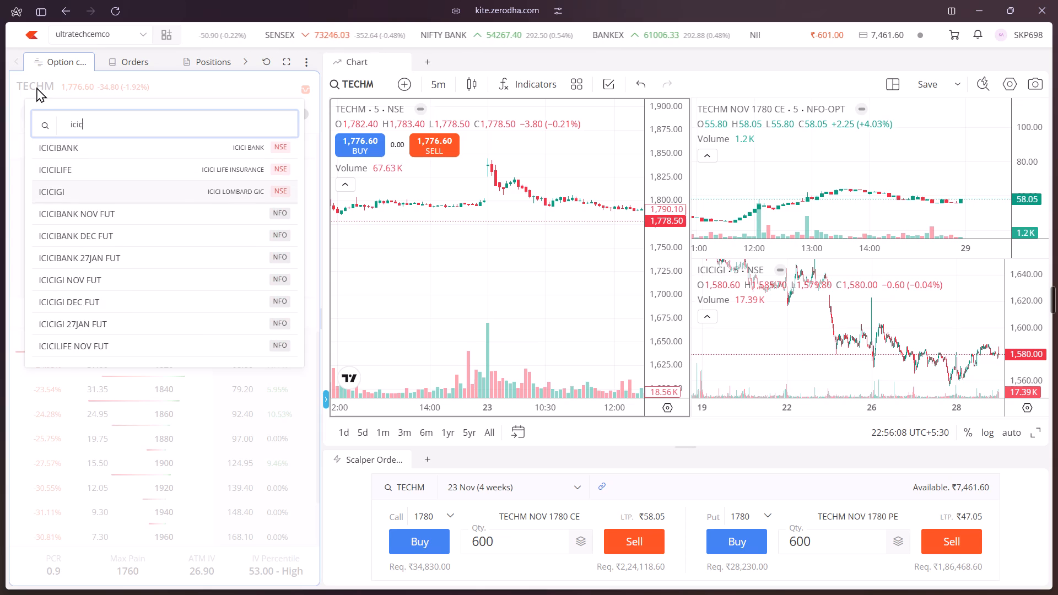
pyautogui.press('Return')
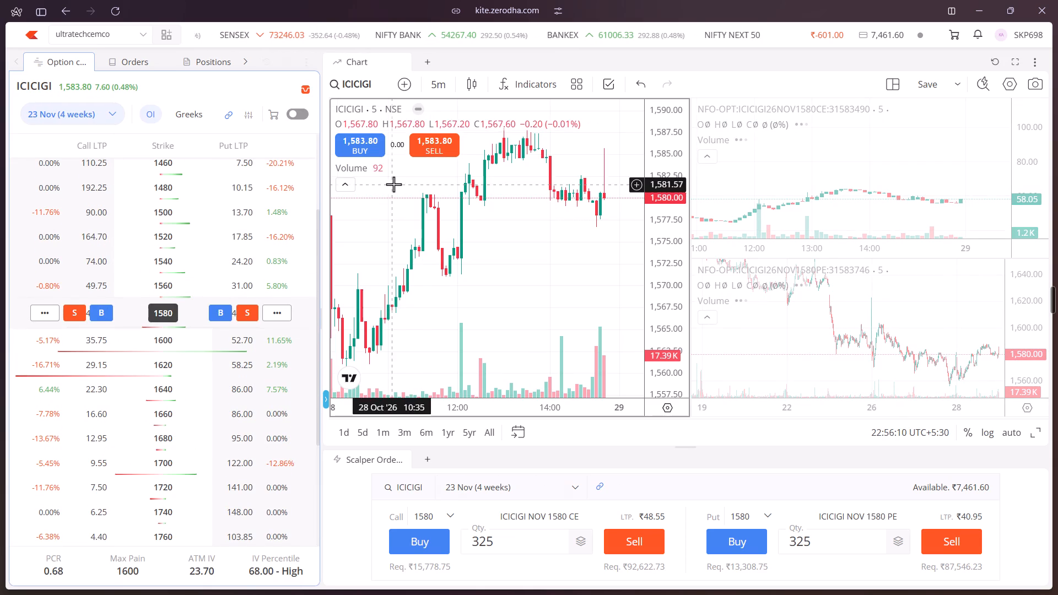
# Examine ICICIGI's 5-minute candles from 28 Oct 2026 back to the market open on 23 Oct.
pyautogui.scroll(1, 532, 217)
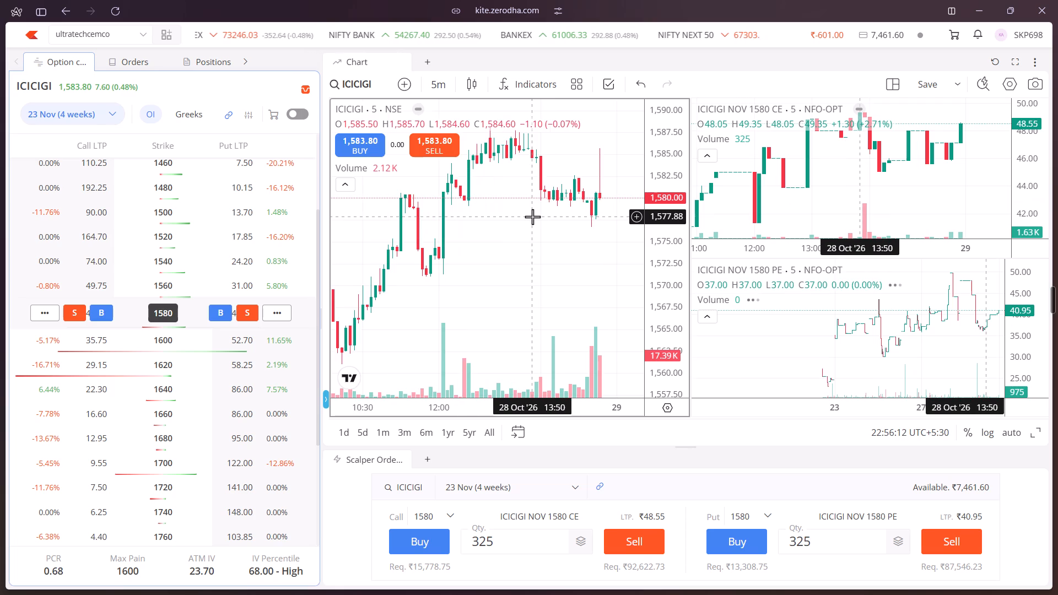
pyautogui.scroll(1, 532, 217)
pyautogui.scroll(-9, 531, 217)
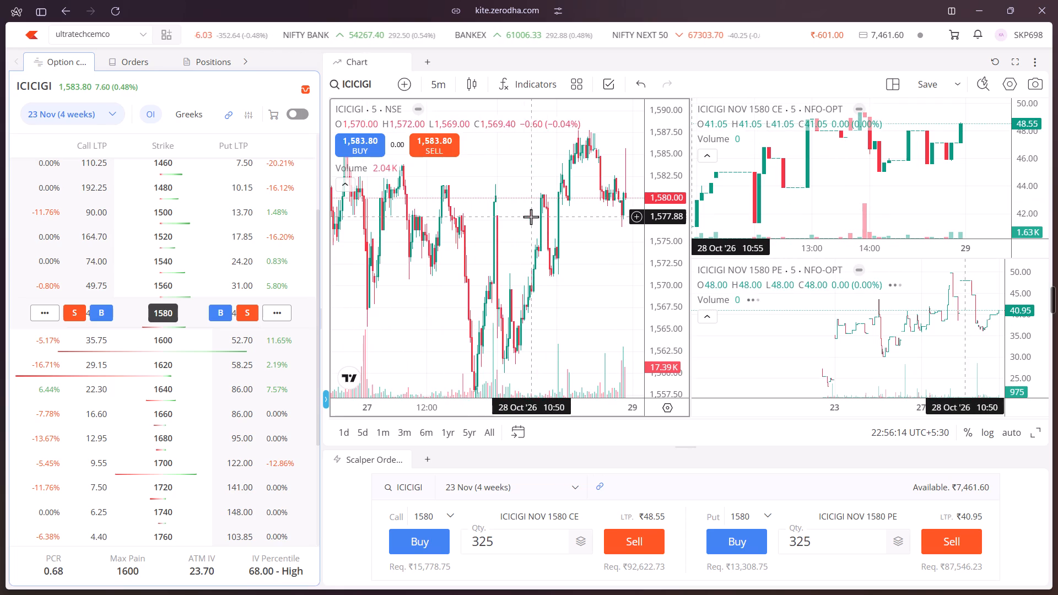
pyautogui.moveTo(424, 217); pyautogui.dragTo(600, 215)
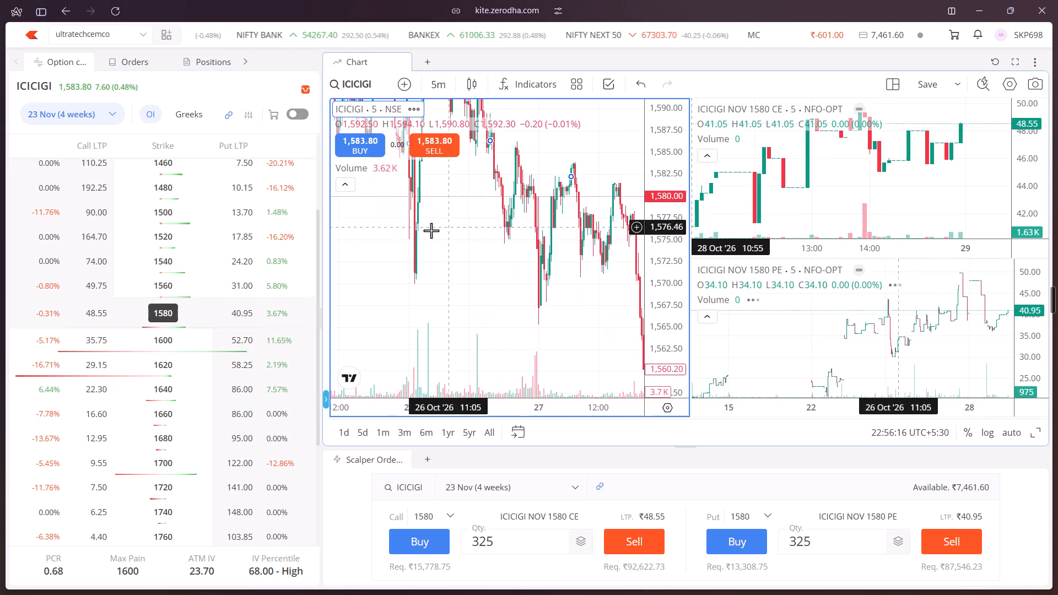
pyautogui.moveTo(427, 231); pyautogui.dragTo(593, 239)
pyautogui.moveTo(503, 174); pyautogui.dragTo(513, 262)
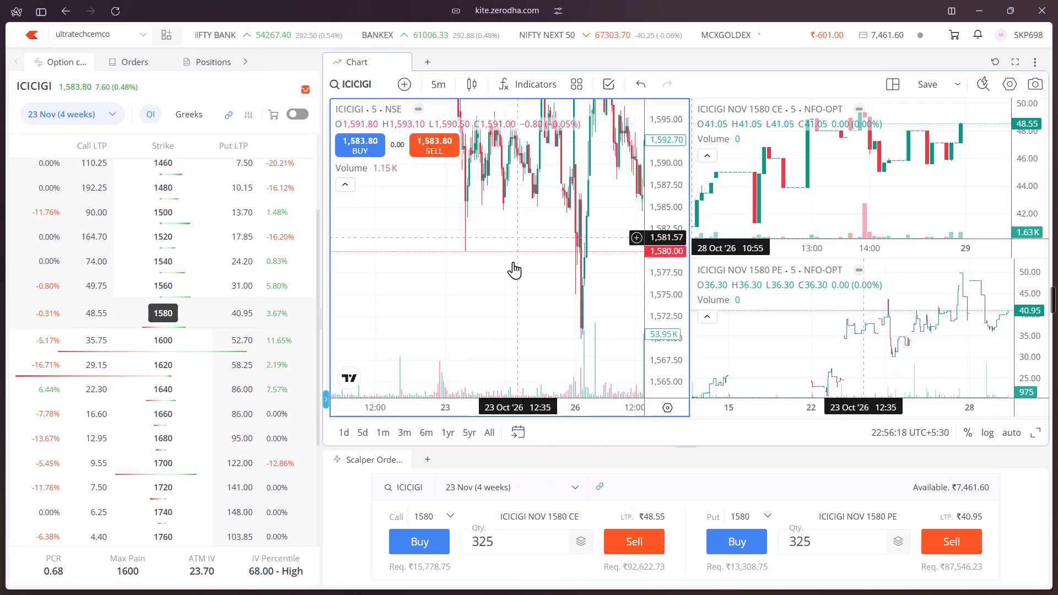
pyautogui.moveTo(513, 262); pyautogui.dragTo(500, 294)
pyautogui.scroll(3, 504, 256)
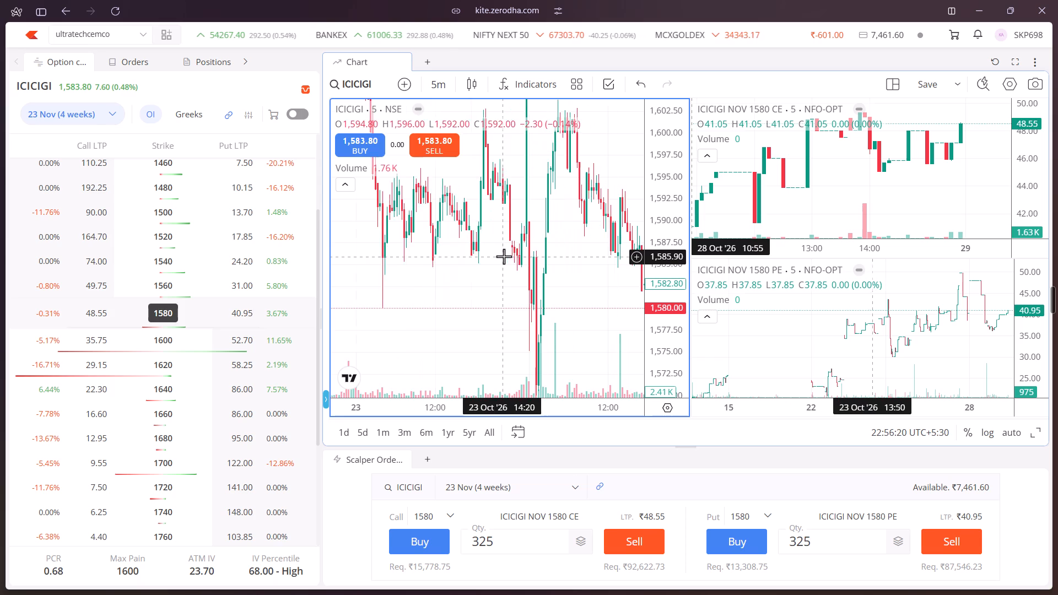
pyautogui.scroll(2, 504, 256)
pyautogui.moveTo(448, 269); pyautogui.dragTo(577, 269)
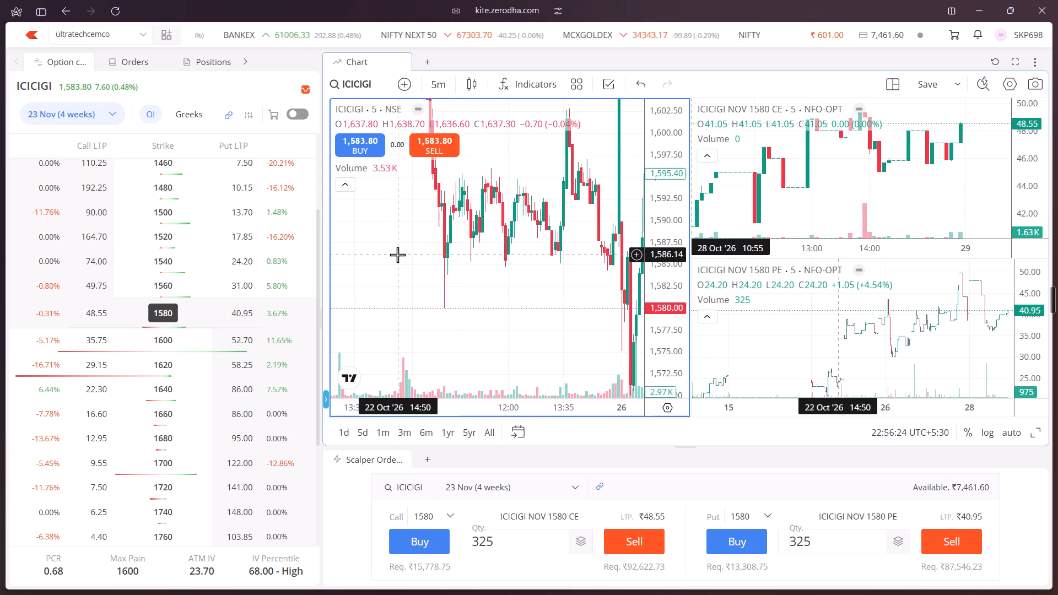
pyautogui.scroll(-6, 665, 210)
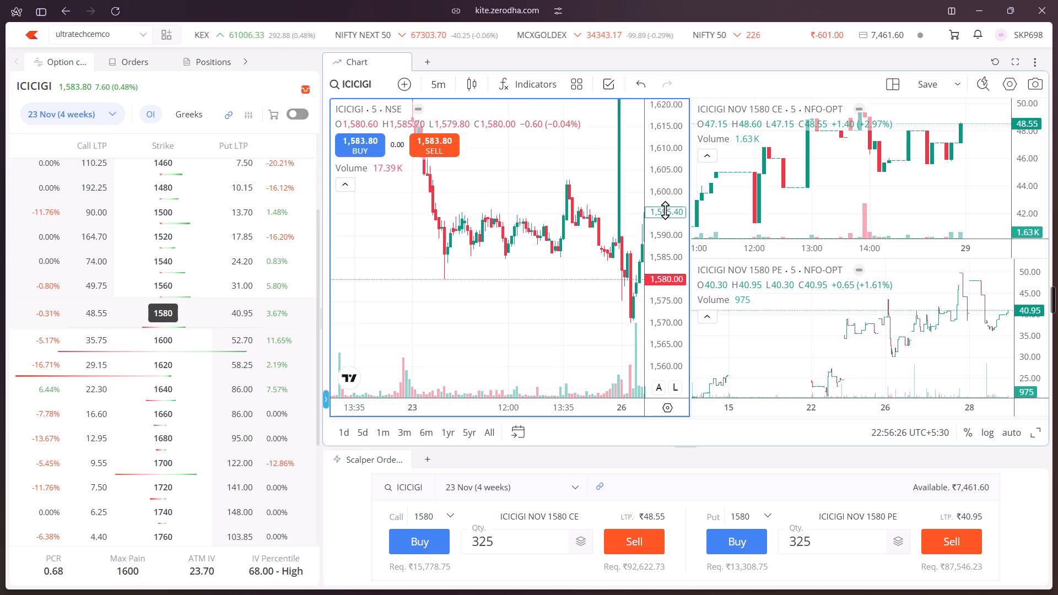
pyautogui.scroll(-11, 665, 210)
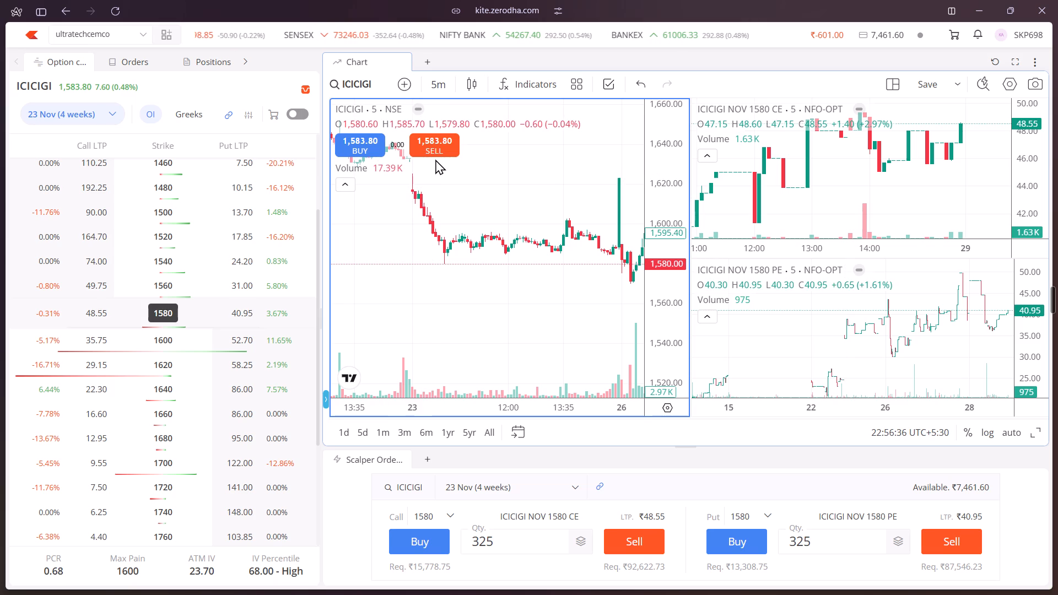
# Compare ICICIGI's 5-minute prices on 21 and 22 Oct 2026 with the move on 23 Oct.
pyautogui.moveTo(458, 176); pyautogui.dragTo(469, 203)
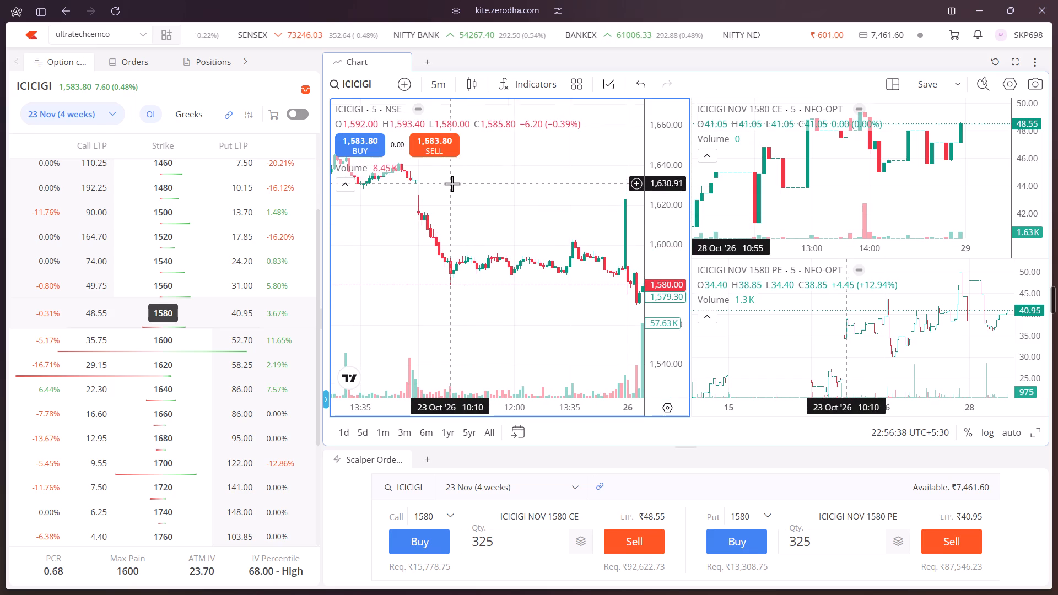
pyautogui.scroll(-4, 457, 180)
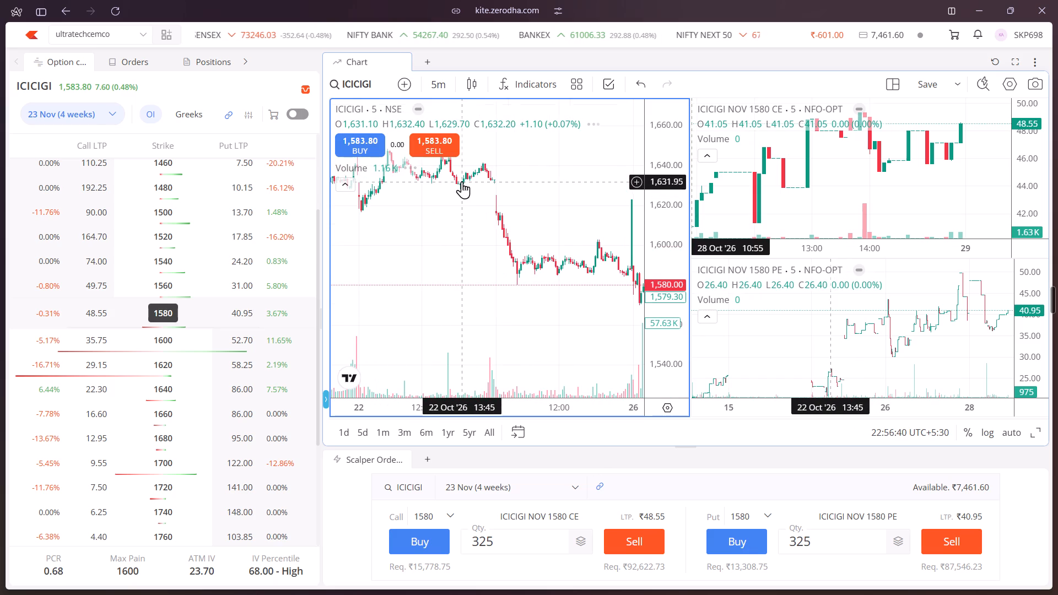
pyautogui.scroll(-5, 467, 181)
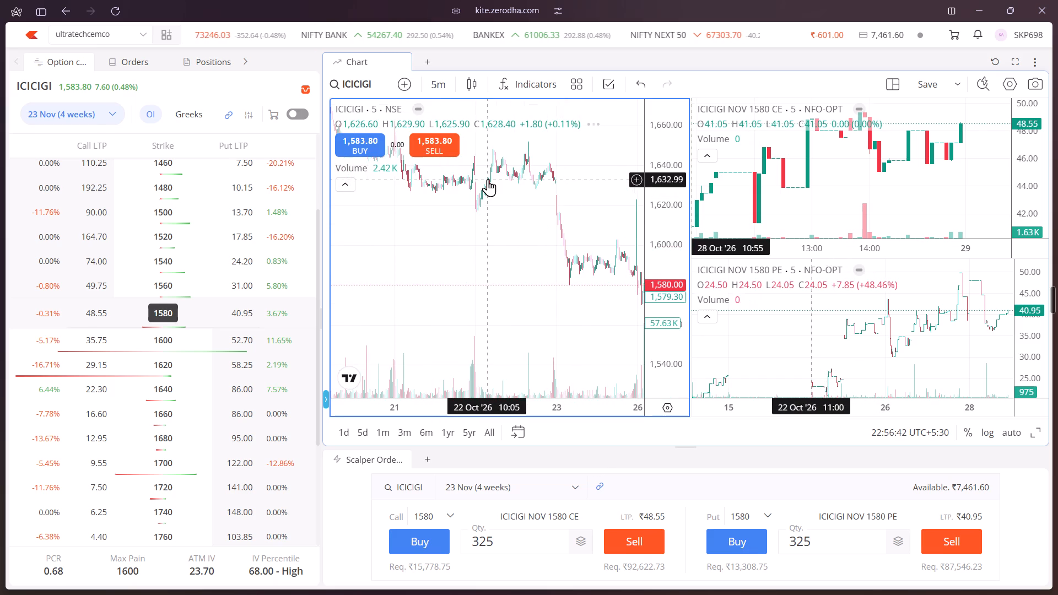
pyautogui.scroll(-3, 488, 179)
# Examine ICICIGI's 5-minute price moves from 23 to 28 Oct 2026, including the spike around 26 Oct.
pyautogui.moveTo(566, 186); pyautogui.dragTo(446, 182)
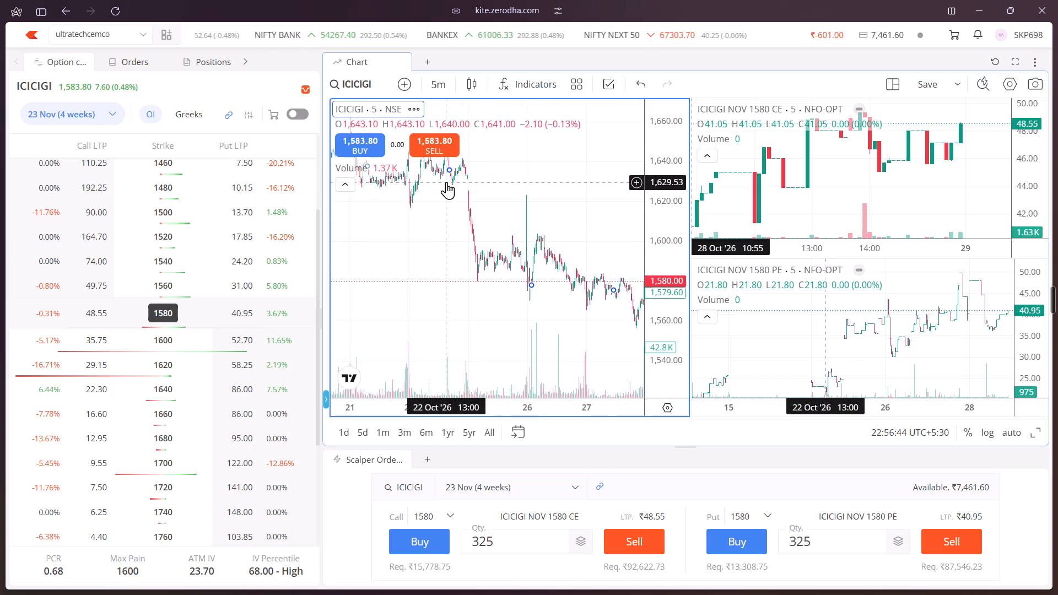
pyautogui.moveTo(446, 182); pyautogui.dragTo(437, 181)
pyautogui.scroll(5, 506, 180)
pyautogui.moveTo(437, 185); pyautogui.dragTo(439, 185)
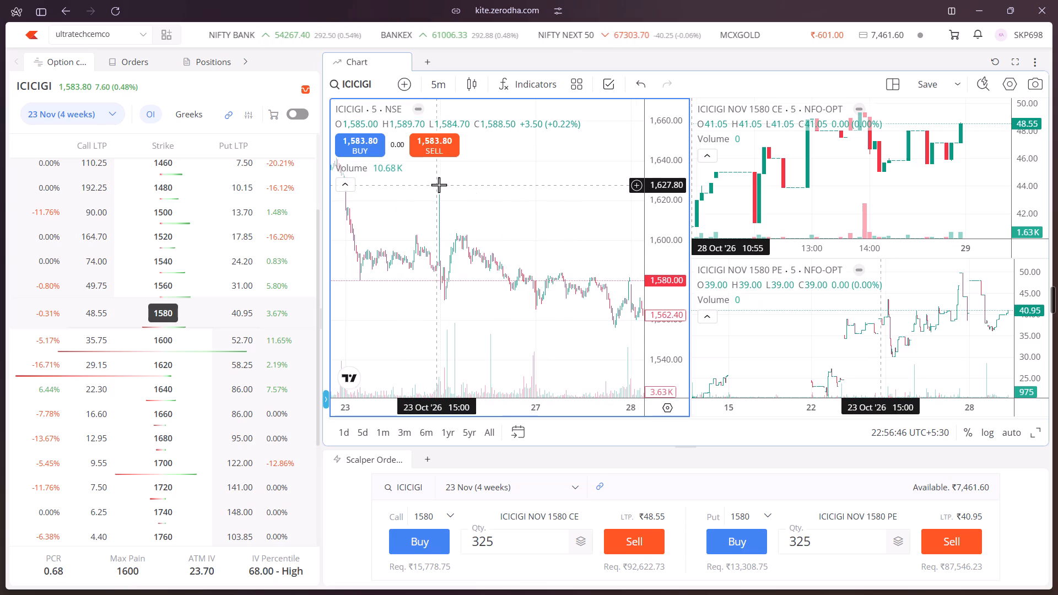
pyautogui.moveTo(439, 185); pyautogui.dragTo(533, 192)
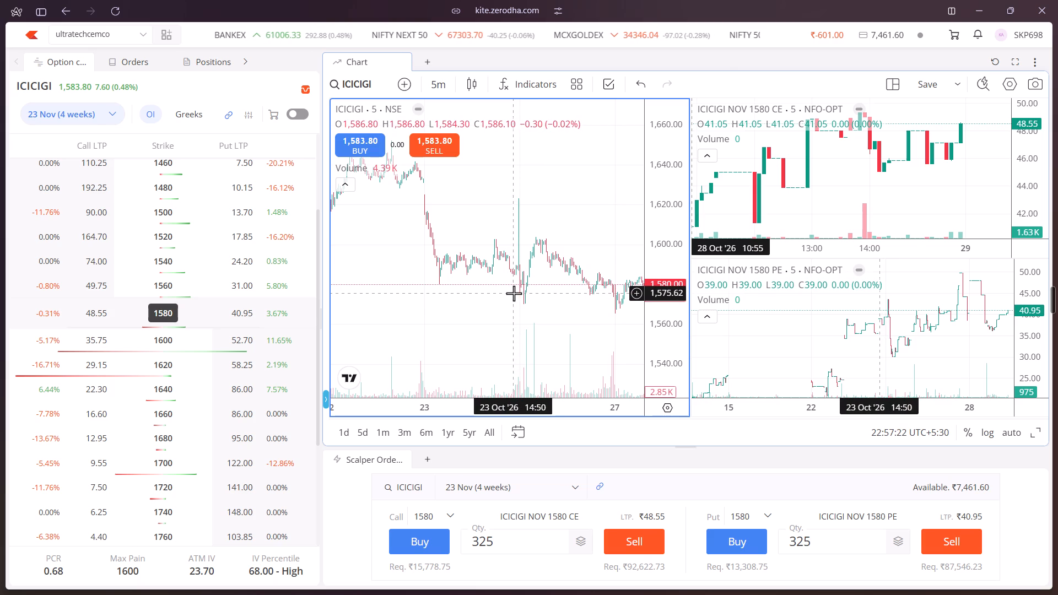
pyautogui.scroll(2, 513, 286)
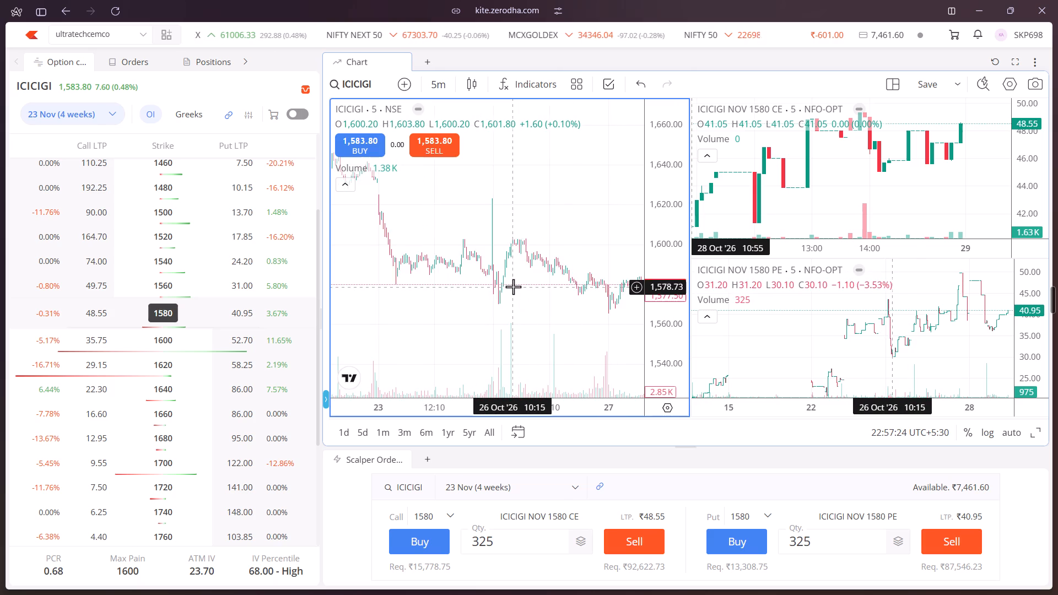
pyautogui.scroll(3, 513, 286)
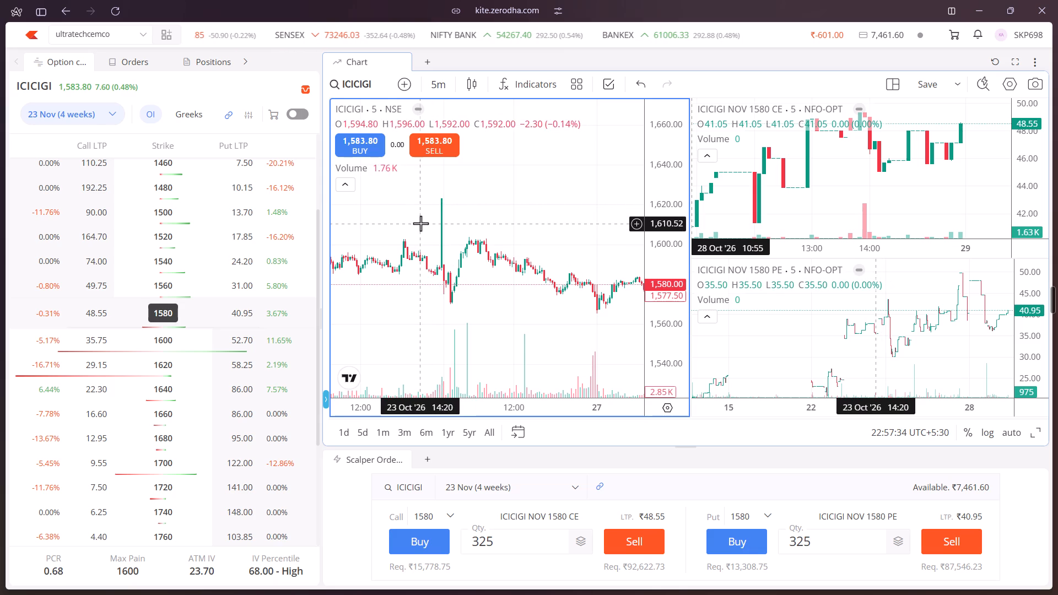
pyautogui.moveTo(422, 223); pyautogui.dragTo(553, 225)
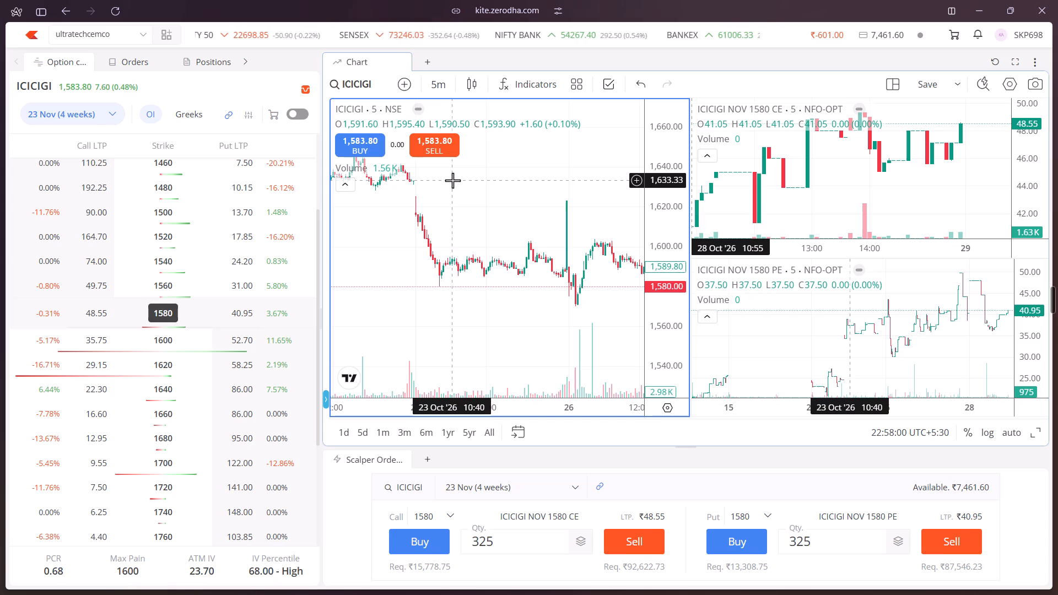
pyautogui.scroll(-1, 452, 180)
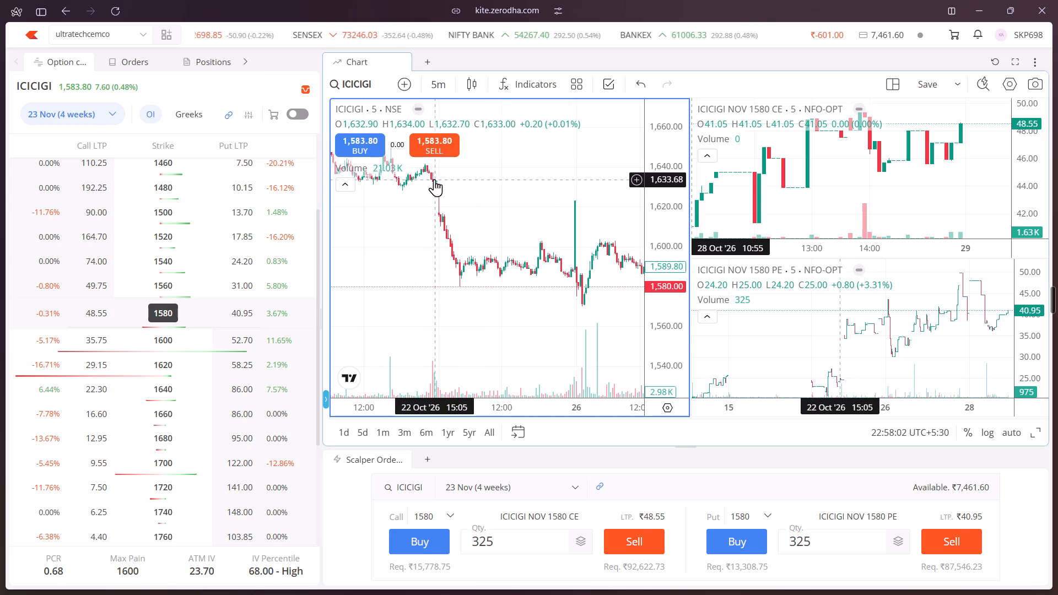
# Set the ICICIGI chart's interval to 1 day.
pyautogui.click(439, 81)
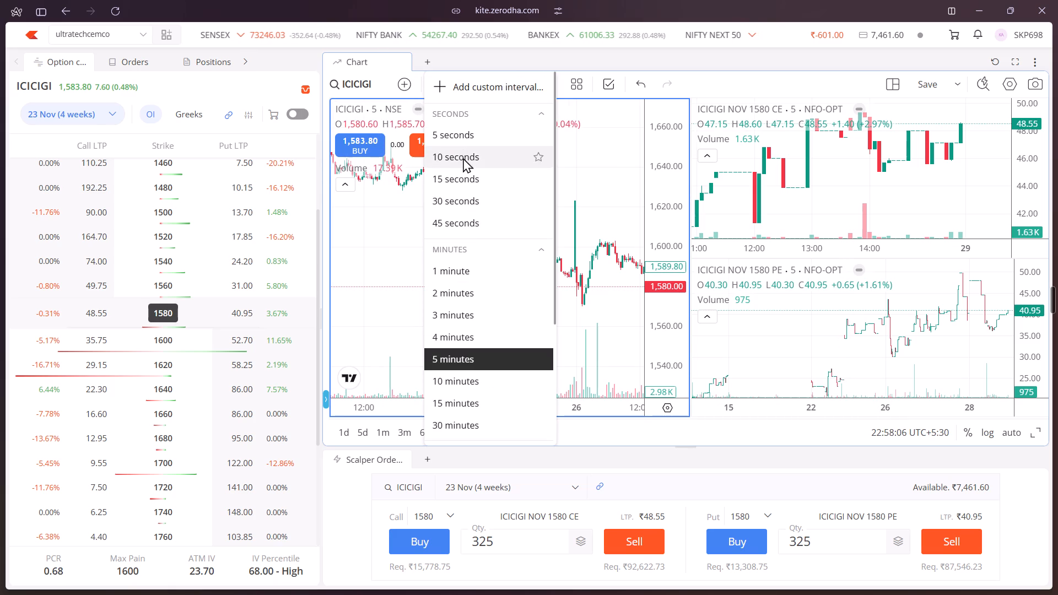
pyautogui.scroll(-1, 476, 313)
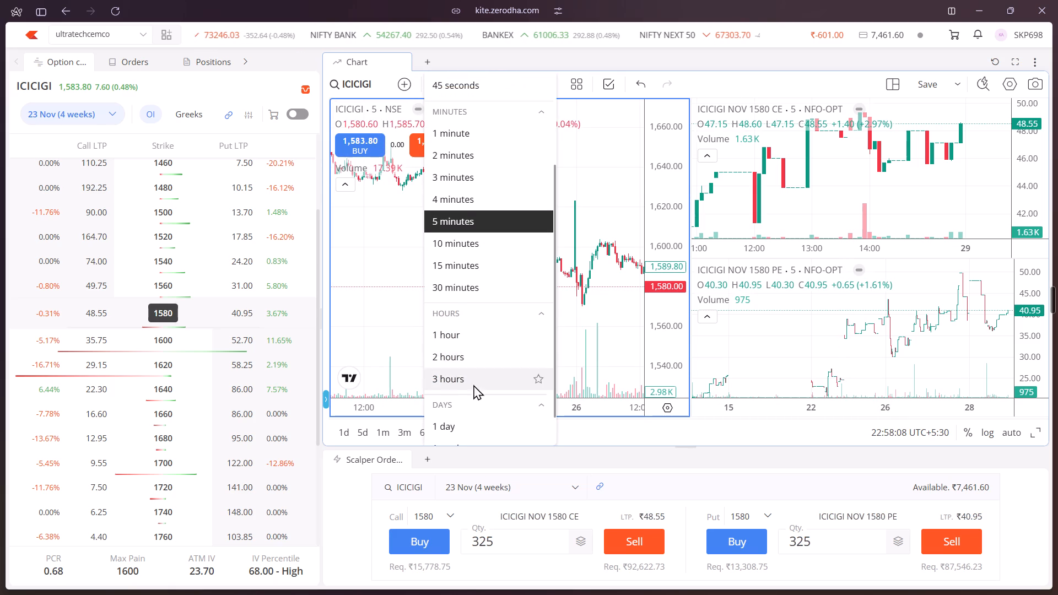
pyautogui.click(478, 418)
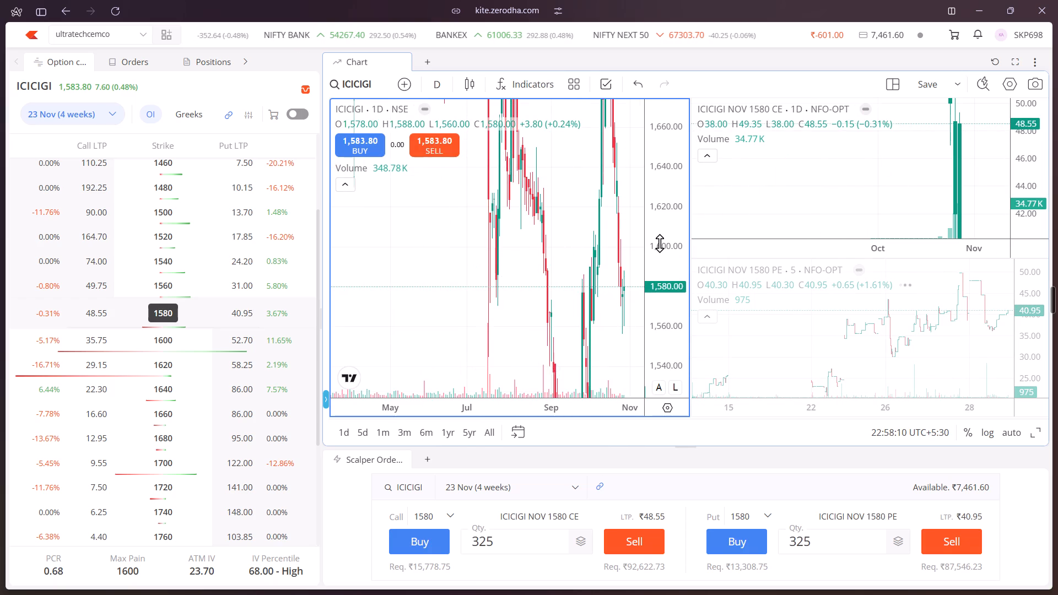
# Examine ICICIGI's daily candles for October 2026, focusing on the days around 23 Oct.
pyautogui.scroll(-20, 660, 243)
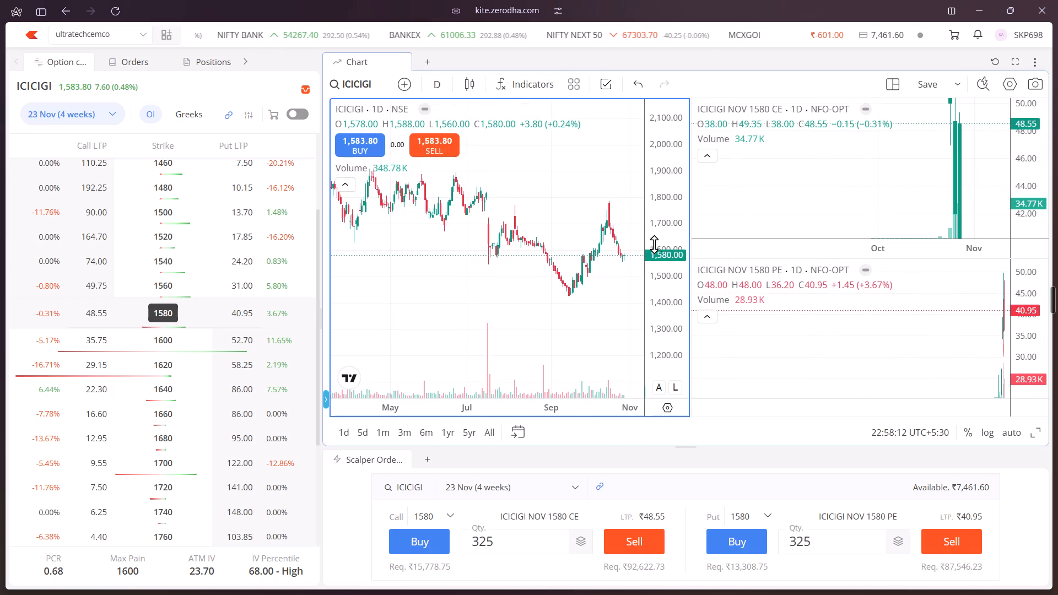
pyautogui.moveTo(533, 304); pyautogui.dragTo(317, 307)
pyautogui.scroll(2, 414, 292)
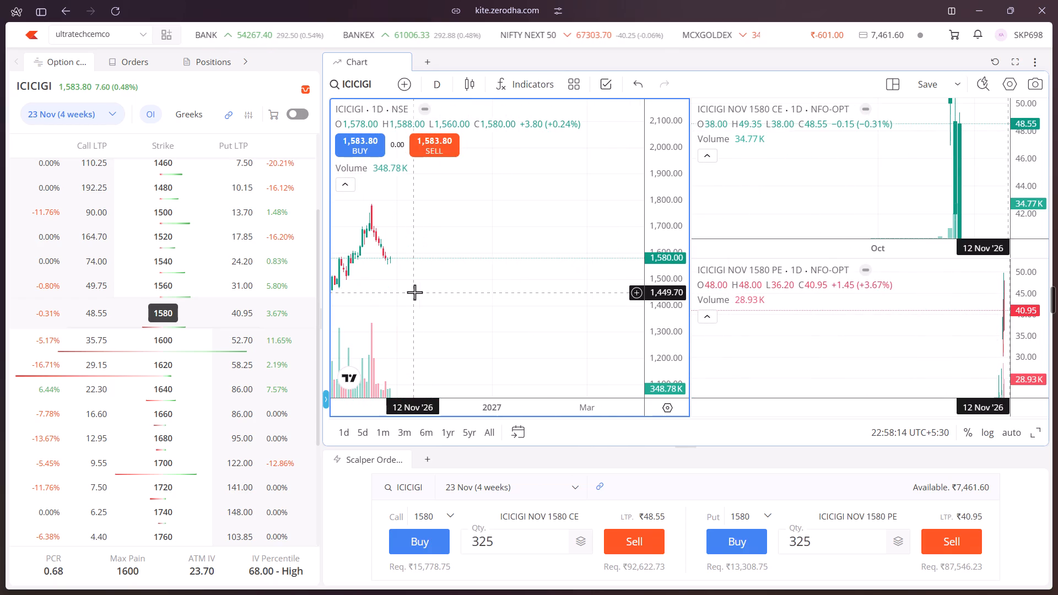
pyautogui.moveTo(392, 294); pyautogui.dragTo(624, 295)
pyautogui.scroll(7, 512, 295)
pyautogui.moveTo(441, 304); pyautogui.dragTo(497, 304)
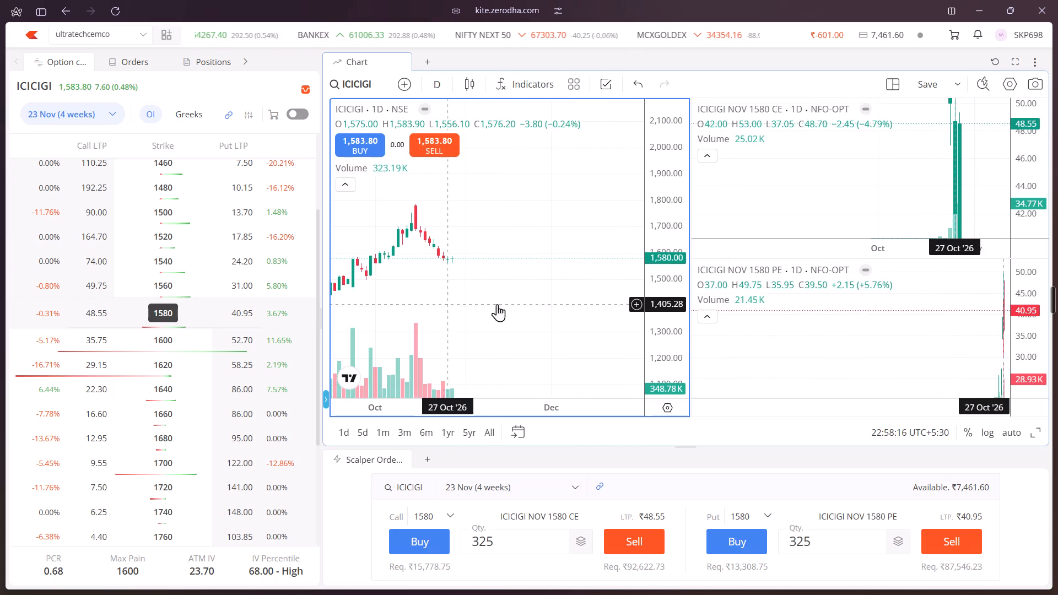
pyautogui.moveTo(497, 304); pyautogui.dragTo(570, 304)
pyautogui.scroll(7, 544, 303)
pyautogui.moveTo(470, 304); pyautogui.dragTo(571, 300)
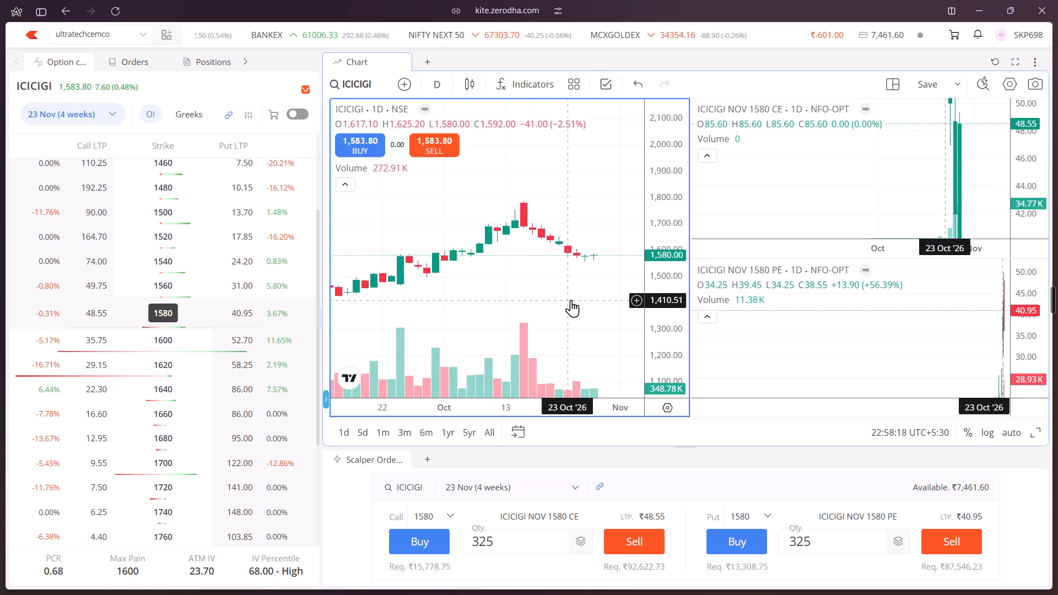
pyautogui.moveTo(571, 300); pyautogui.dragTo(536, 300)
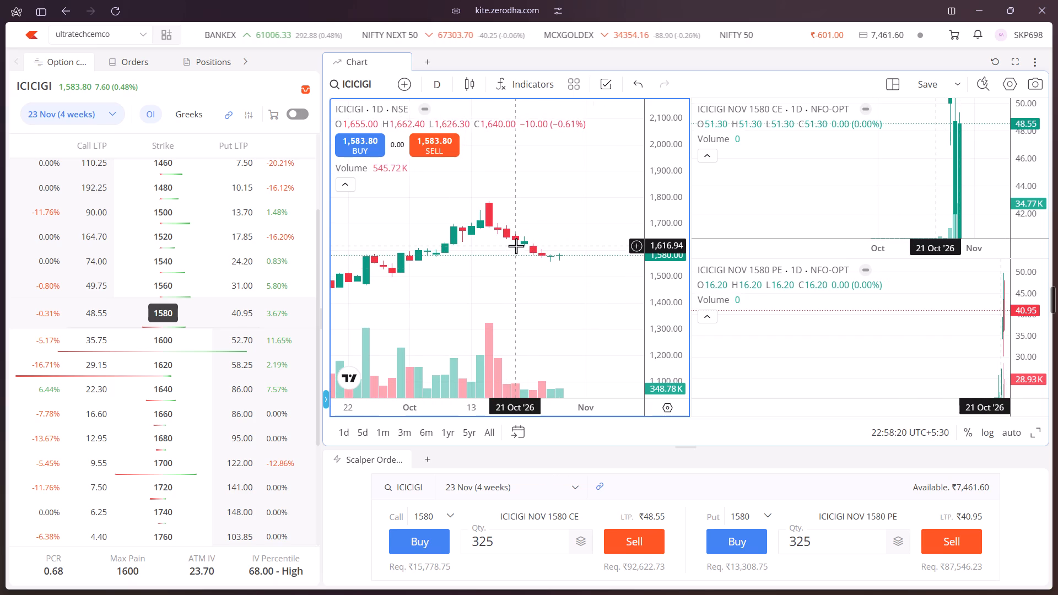
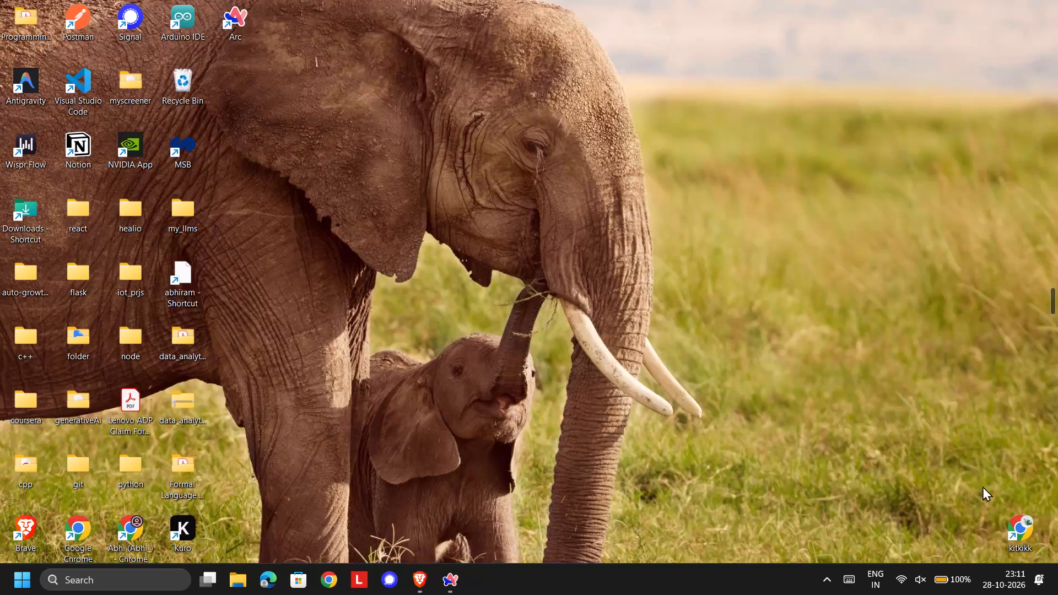
# Switch to Arc and compare the NIFTY 50 and SENSEX daily charts with their open-interest profiles.
pyautogui.doubleClick(231, 19)
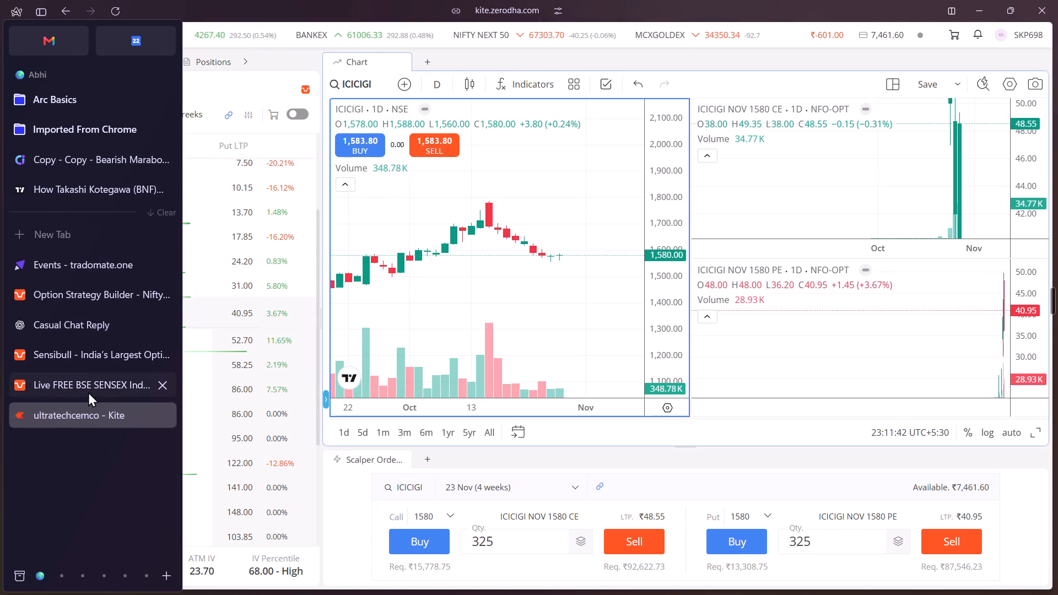
pyautogui.click(81, 364)
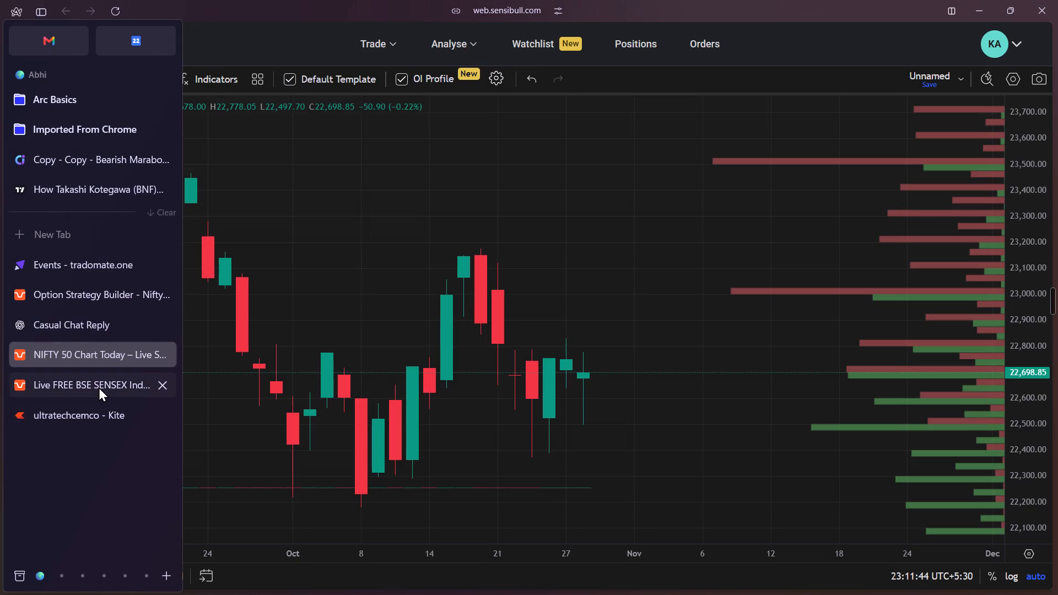
pyautogui.click(99, 387)
pyautogui.click(133, 282)
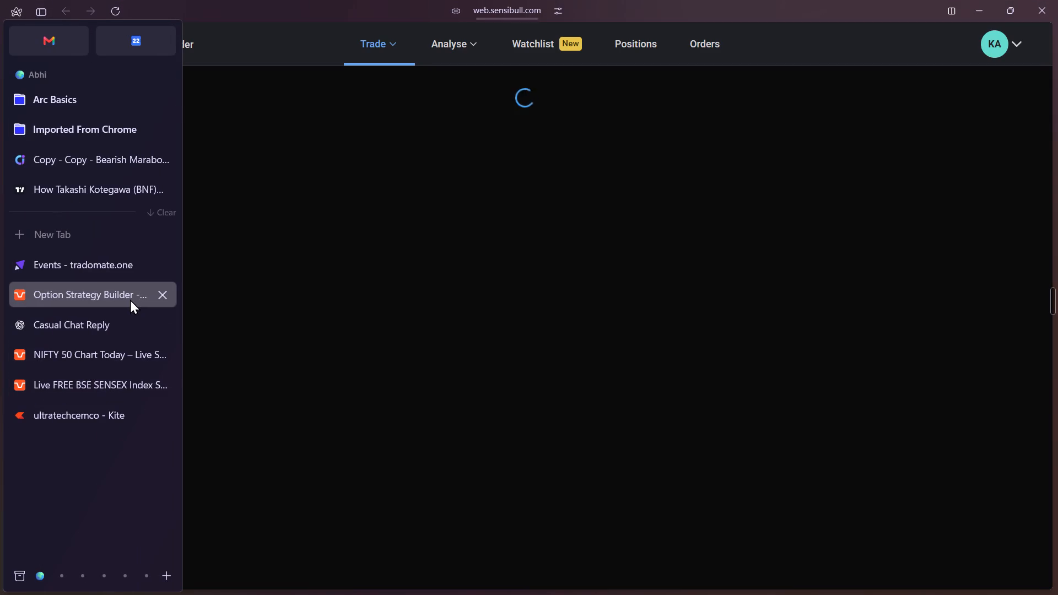
pyautogui.click(99, 378)
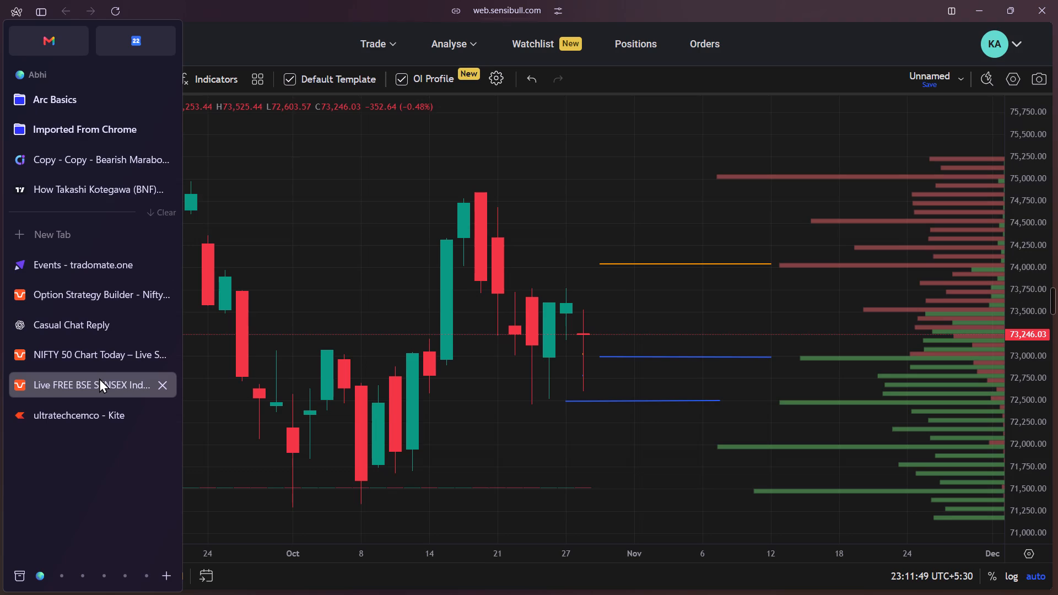
pyautogui.click(103, 363)
pyautogui.click(114, 391)
# Open the option strategy builder and set its underlying to SENSEX.
pyautogui.click(74, 296)
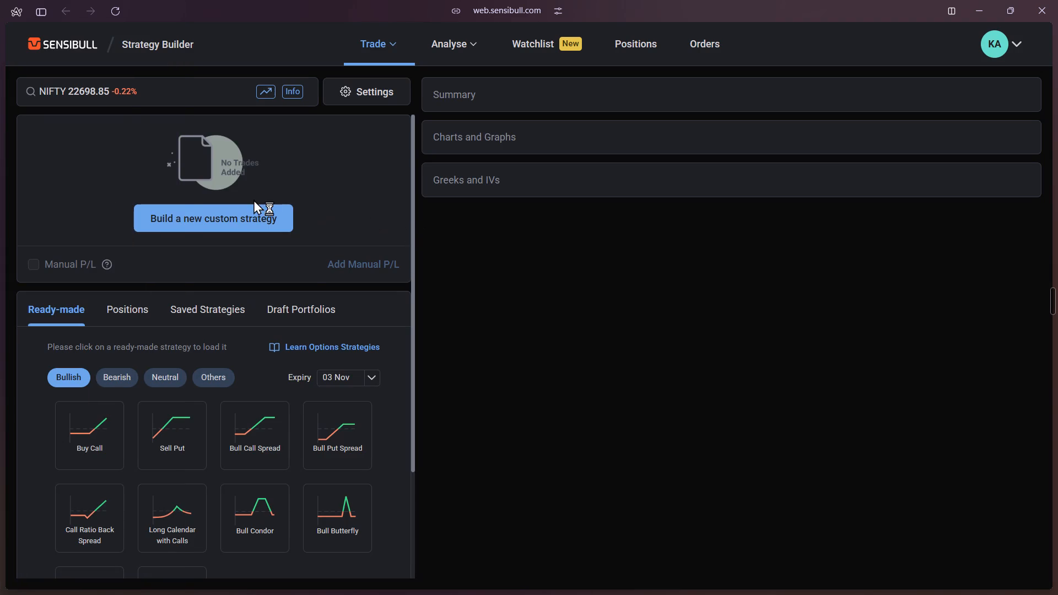
pyautogui.click(124, 96)
pyautogui.click(141, 209)
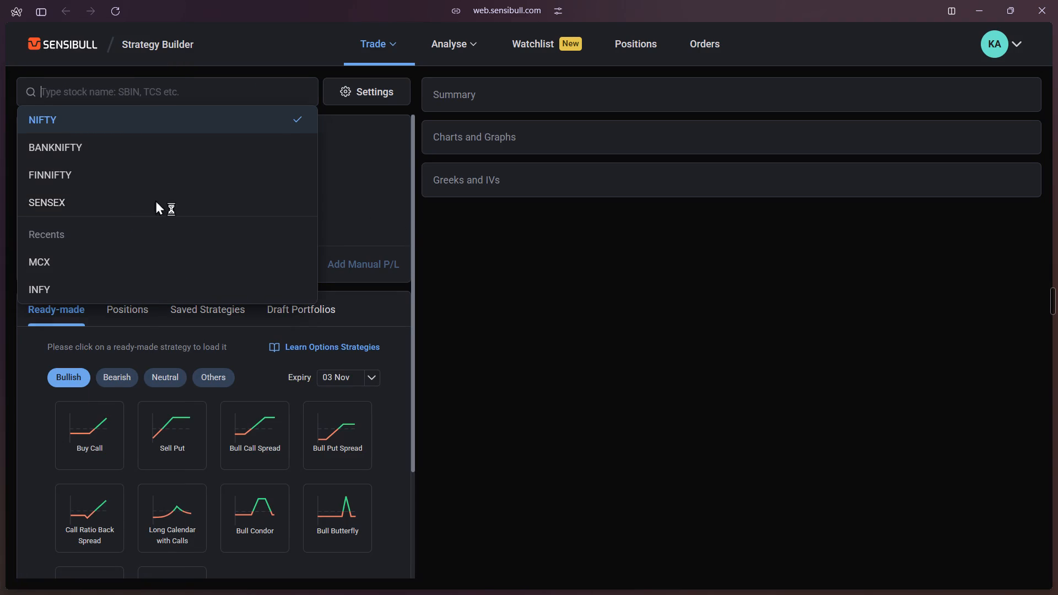
# Build a custom SENSEX strategy for the 29 Oct expiry, buying the 72600 PE and the 73900 CE.
pyautogui.click(250, 225)
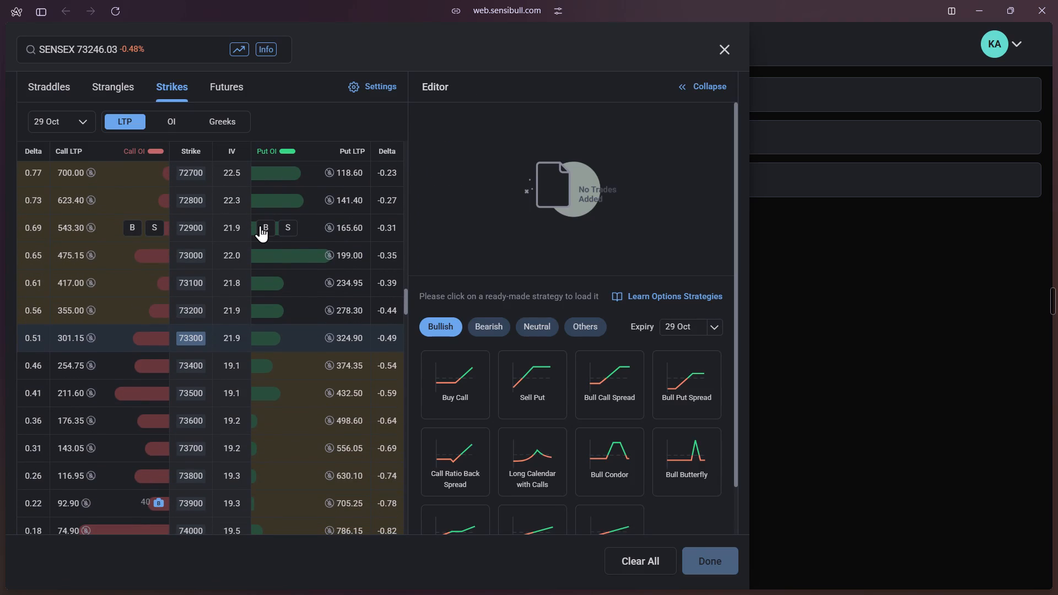
pyautogui.scroll(-1, 260, 225)
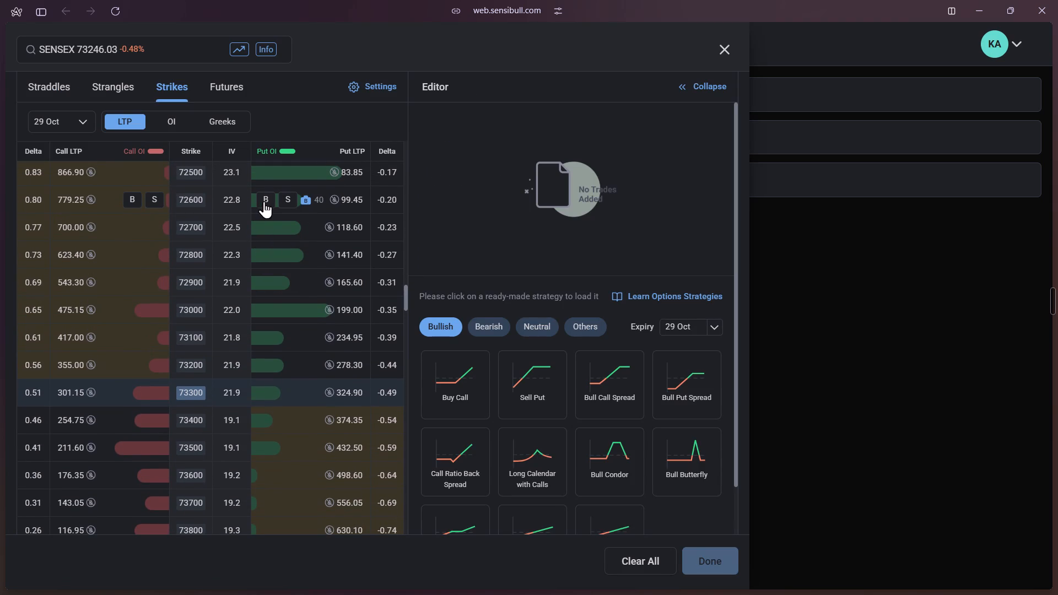
pyautogui.click(264, 201)
pyautogui.scroll(-1, 264, 201)
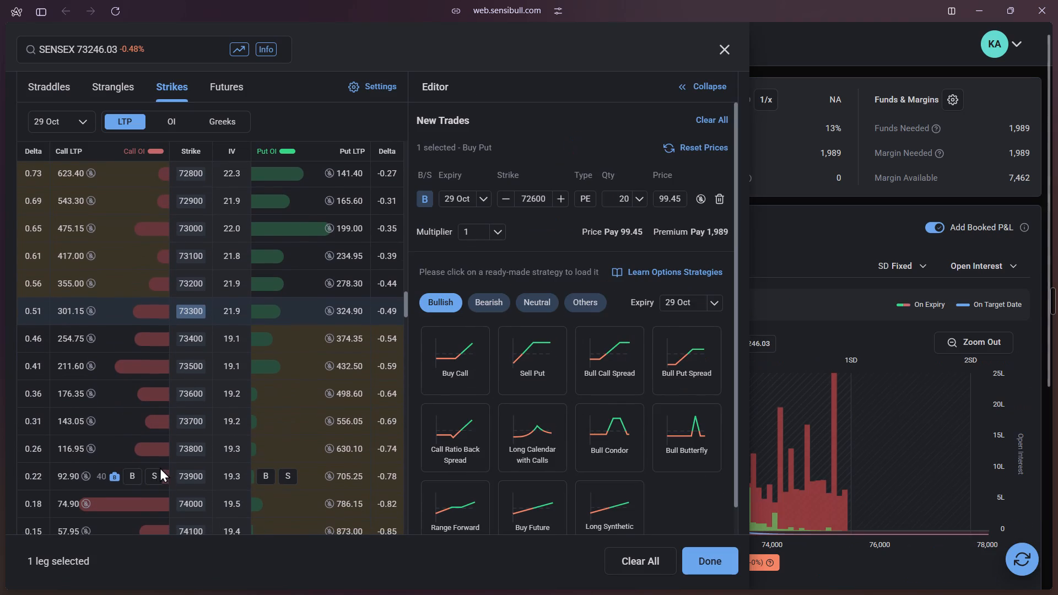
pyautogui.click(139, 474)
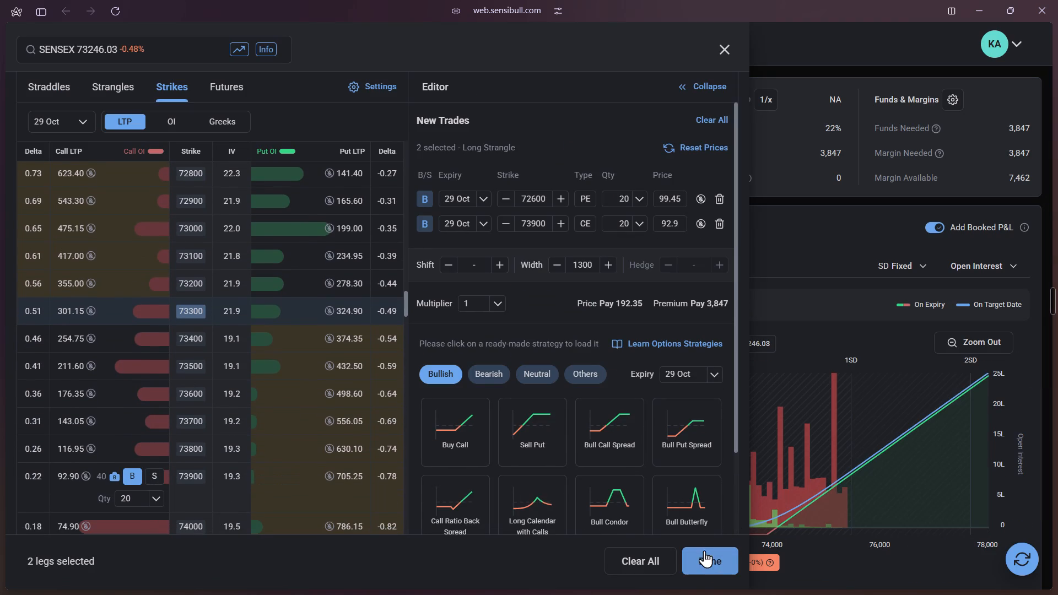
pyautogui.click(699, 566)
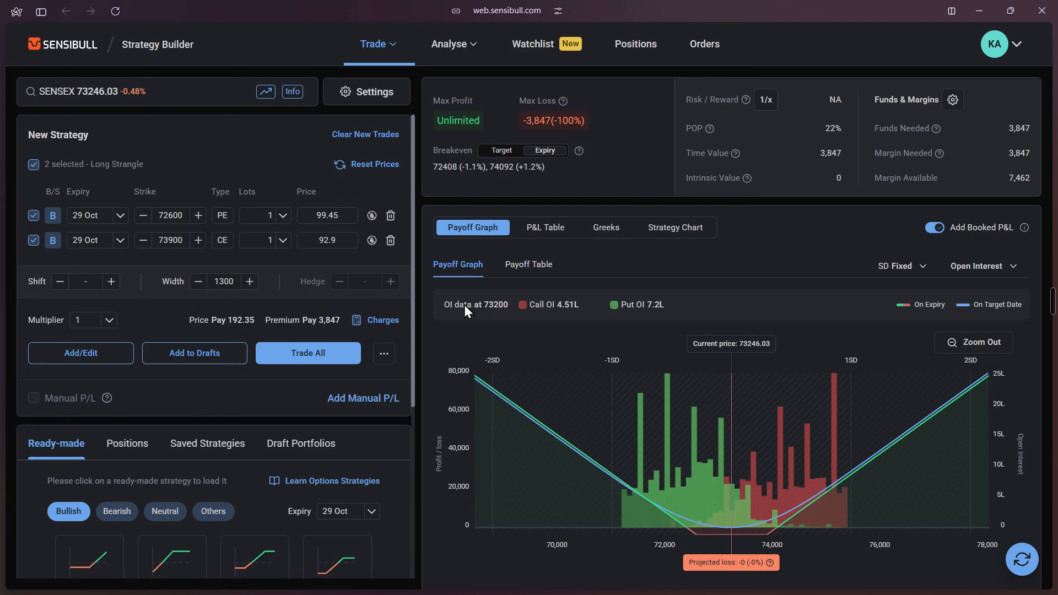
# Set the entry prices to 93 for the 72600 PE and 92 for the 73900 CE.
pyautogui.scroll(-1, 344, 299)
pyautogui.moveTo(347, 217); pyautogui.dragTo(322, 217)
pyautogui.press('3')
pyautogui.click(338, 242)
pyautogui.press('BackSpace')
pyautogui.press('BackSpace')
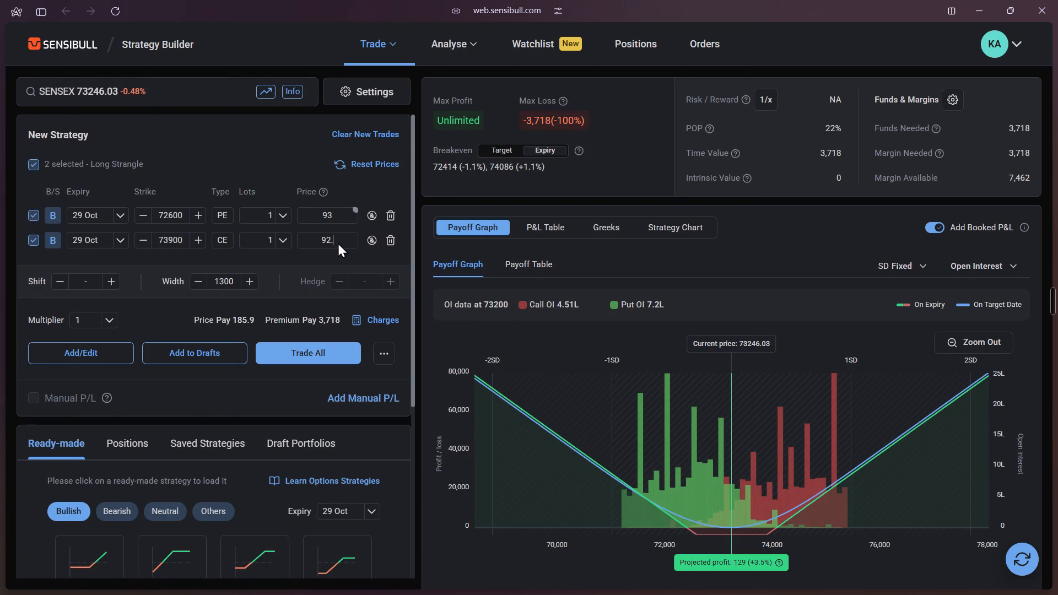
# Check the breakdown of charges for the strangle.
pyautogui.click(366, 326)
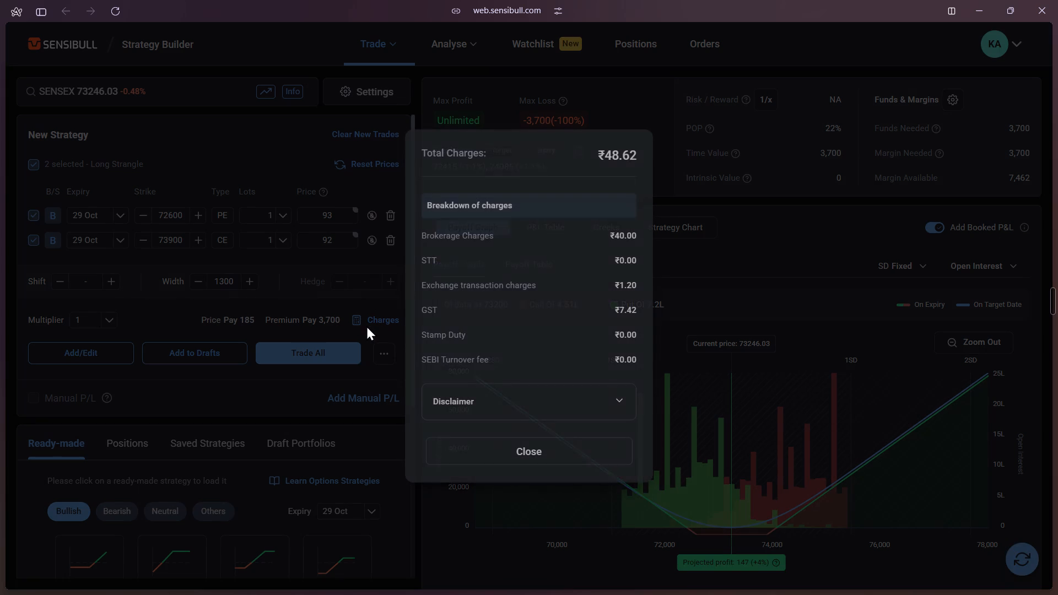
pyautogui.click(511, 453)
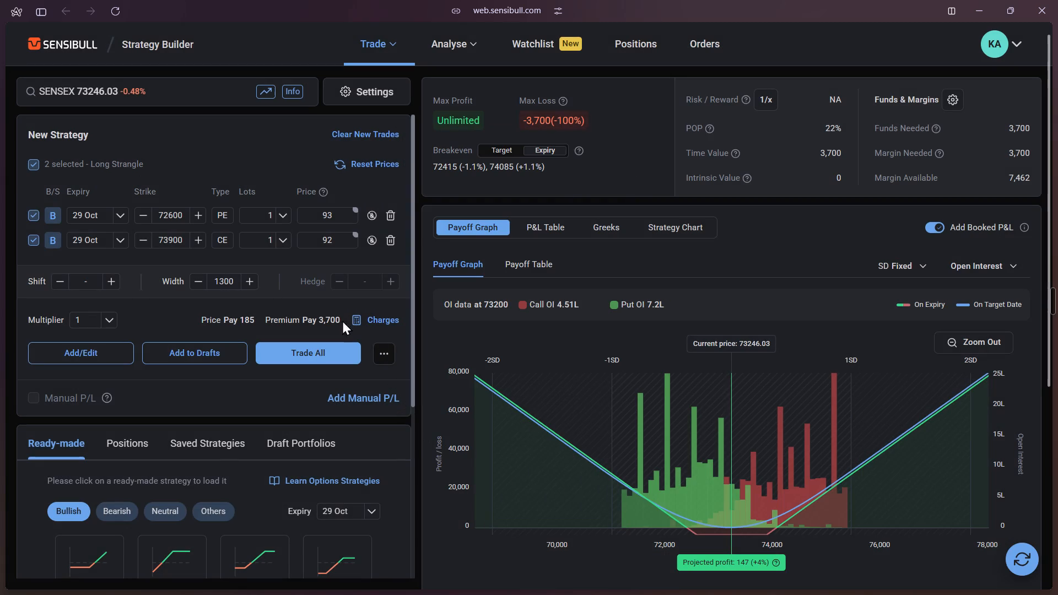
# Set both the 72600 PE and 73900 CE legs to 2 lots.
pyautogui.click(285, 217)
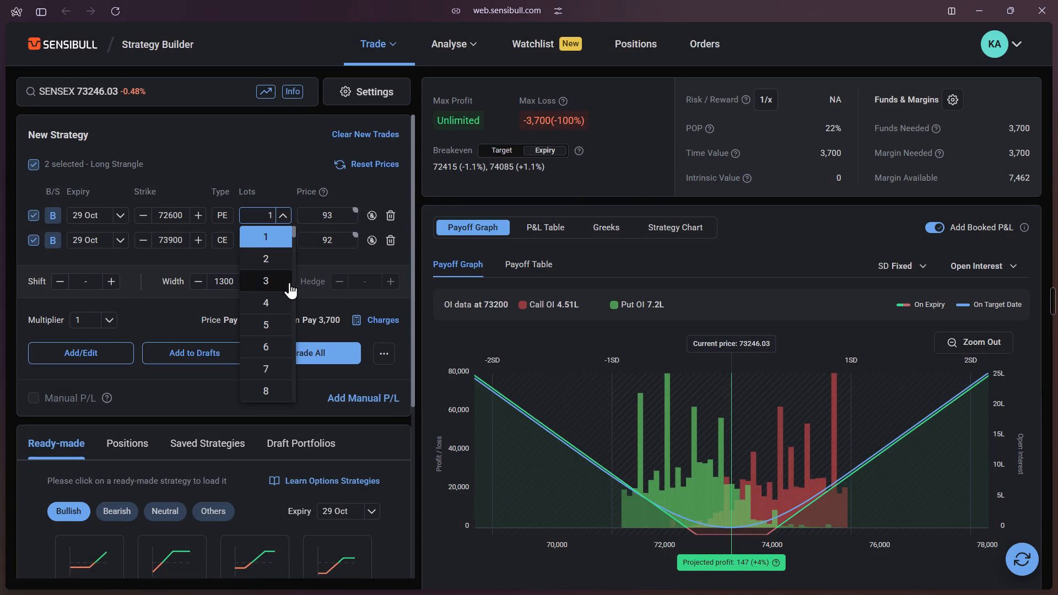
pyautogui.click(273, 269)
pyautogui.click(279, 242)
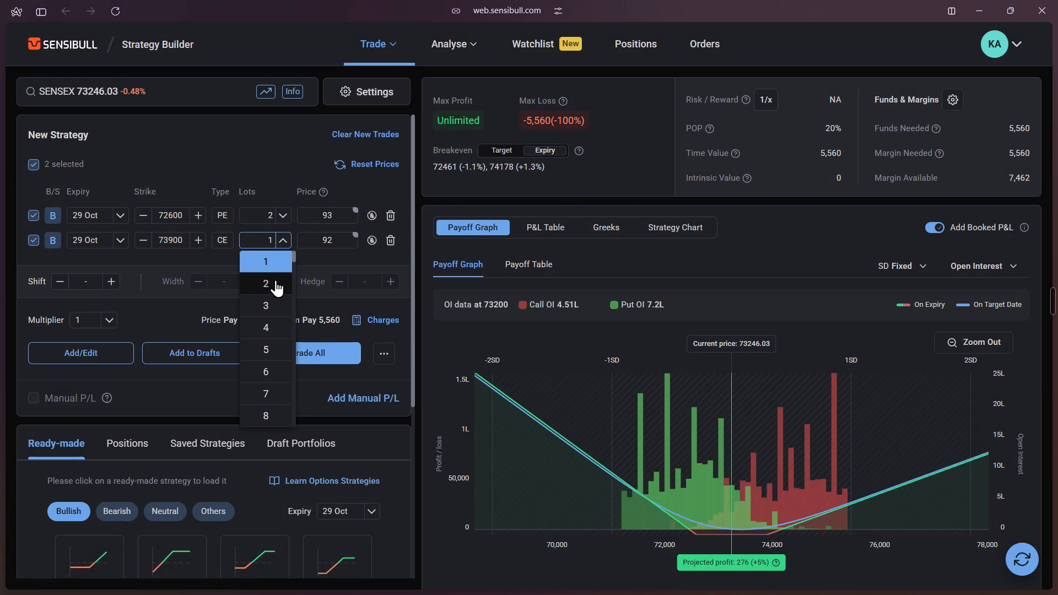
pyautogui.click(276, 282)
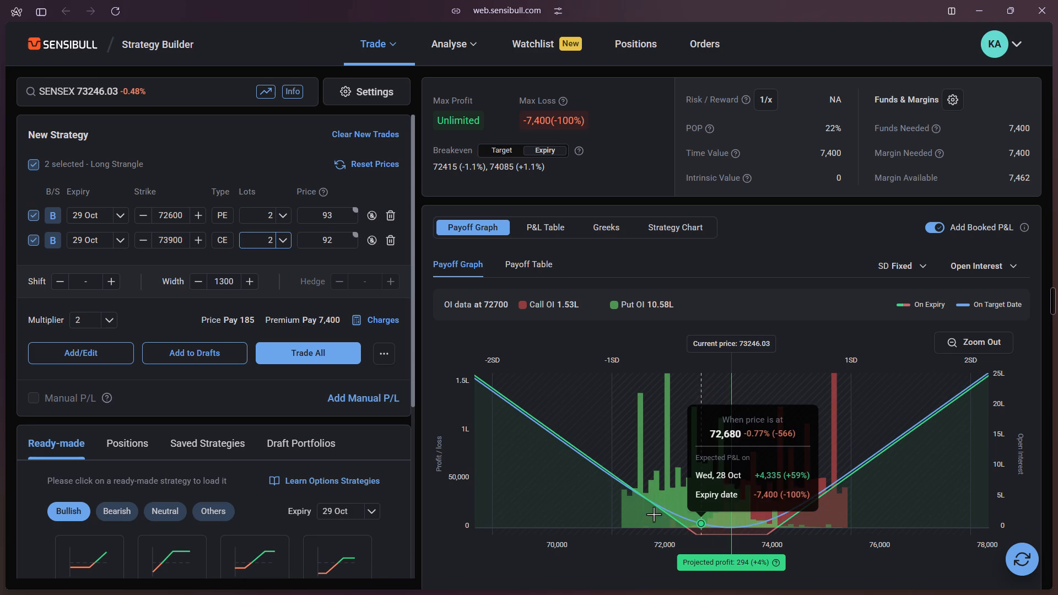
# Examine the strangle's projected P&L per leg for upside SENSEX targets, including 74179, 73939 and 73599.
pyautogui.moveTo(549, 221); pyautogui.dragTo(553, 248)
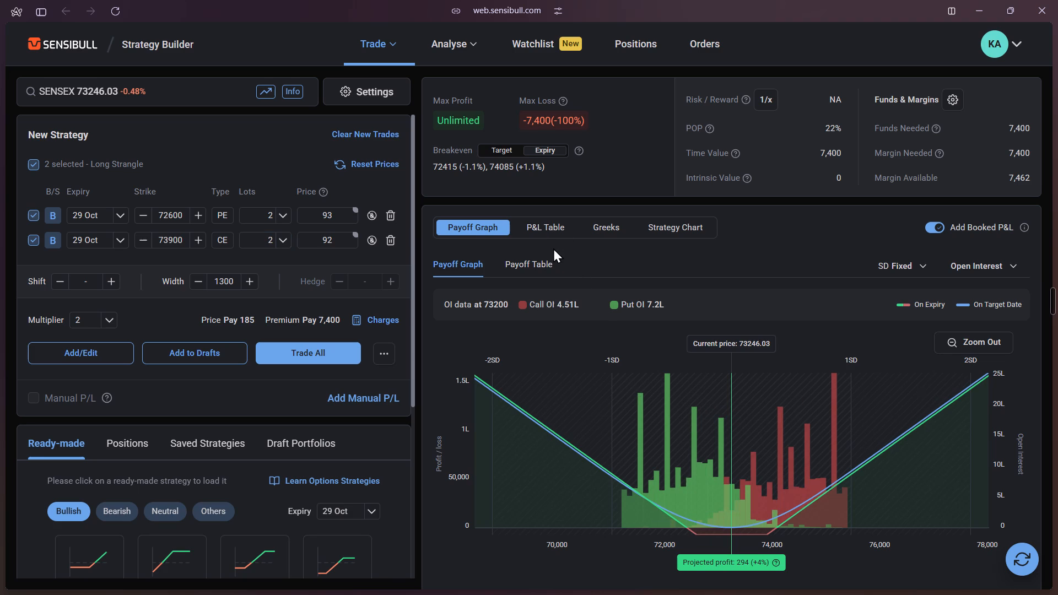
pyautogui.moveTo(553, 248); pyautogui.dragTo(553, 247)
pyautogui.click(551, 231)
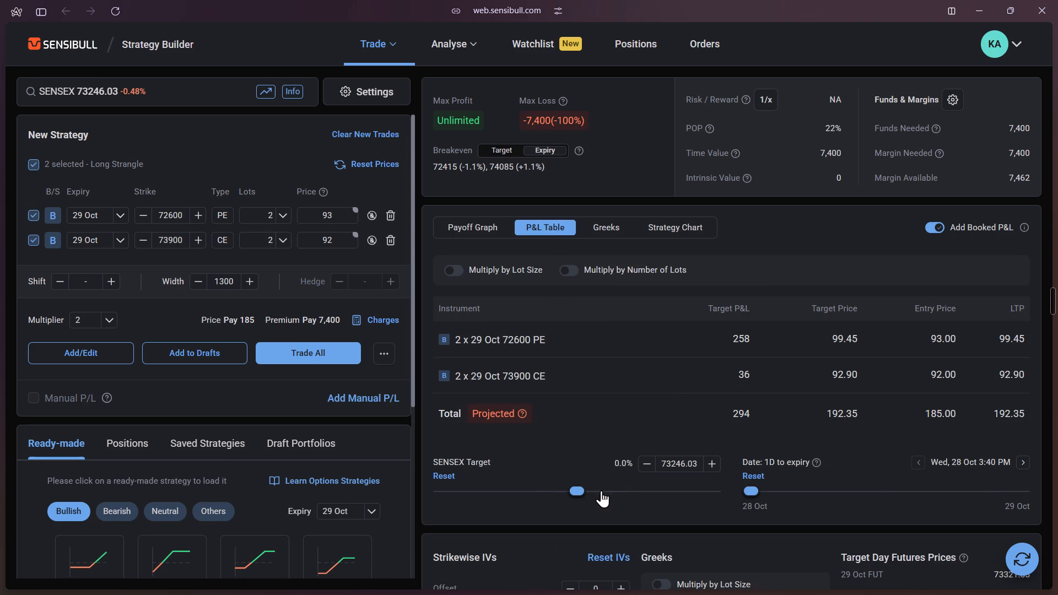
pyautogui.click(601, 494)
pyautogui.click(589, 493)
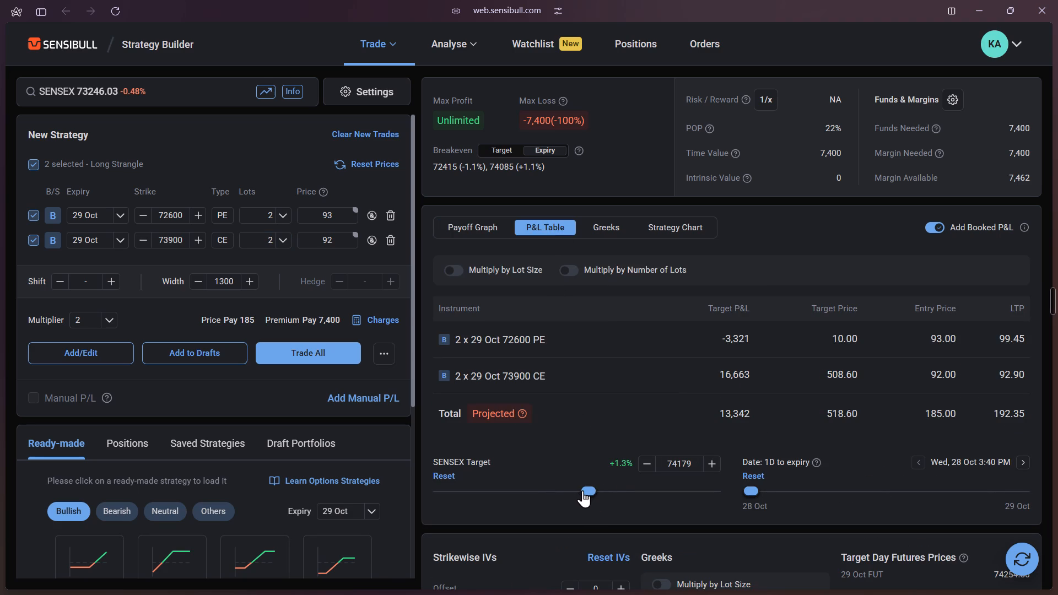
pyautogui.click(585, 490)
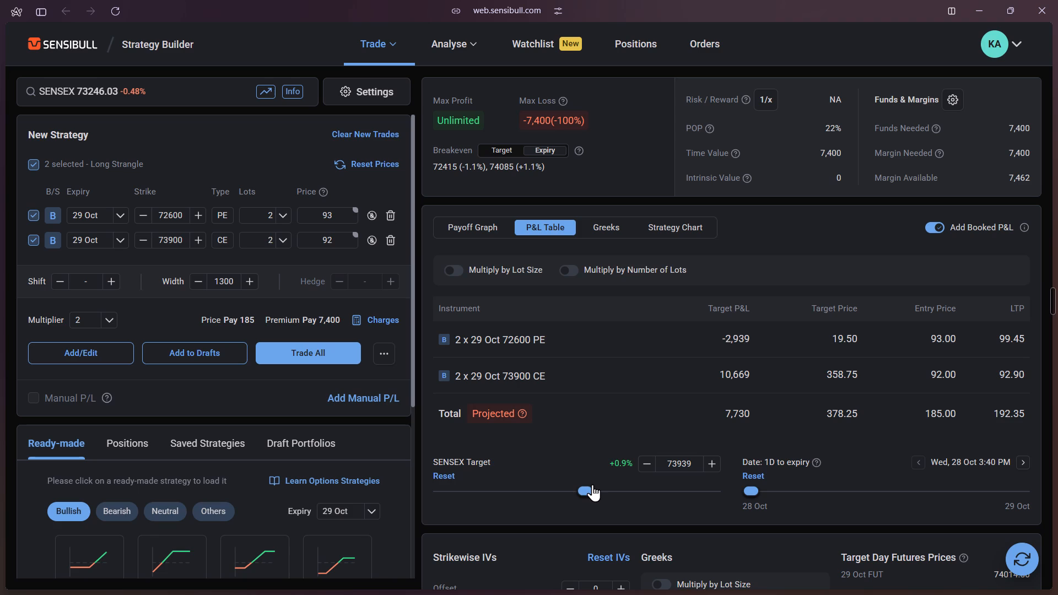
pyautogui.moveTo(589, 488); pyautogui.dragTo(587, 486)
pyautogui.moveTo(587, 486); pyautogui.dragTo(577, 484)
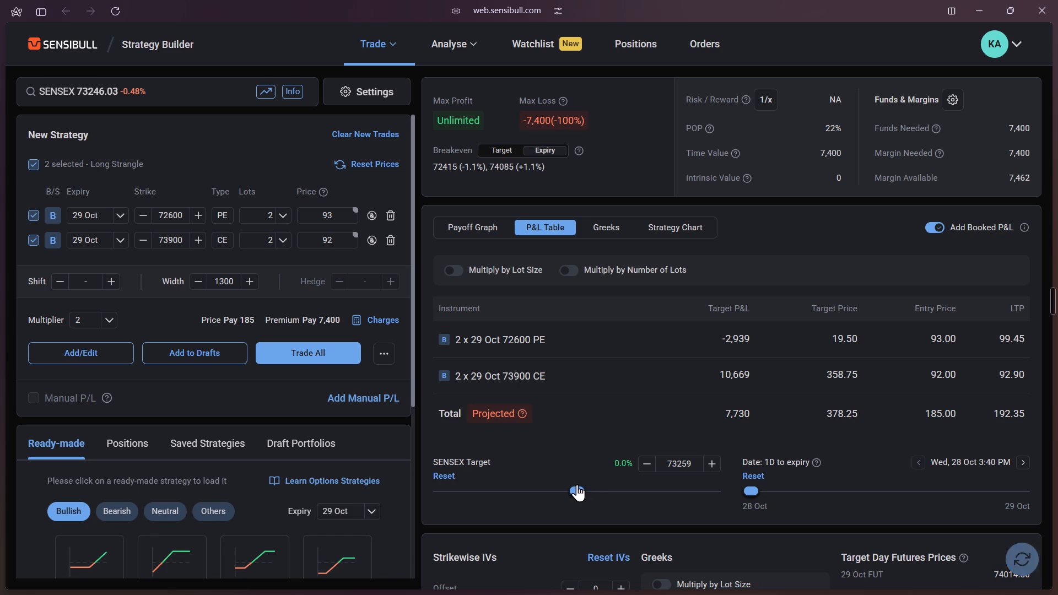
pyautogui.moveTo(577, 484); pyautogui.dragTo(579, 483)
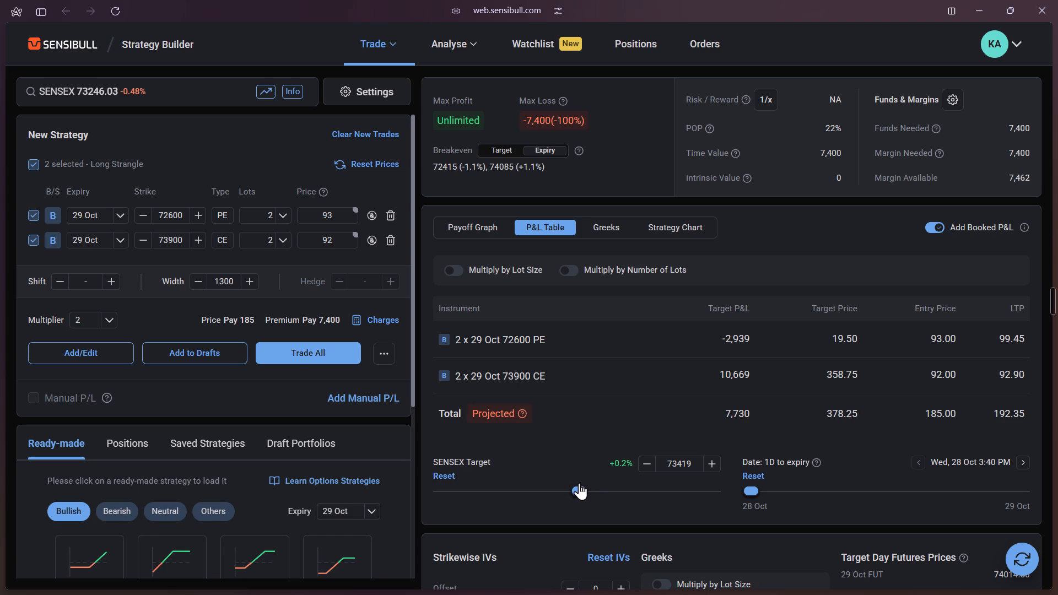
pyautogui.moveTo(579, 483); pyautogui.dragTo(581, 483)
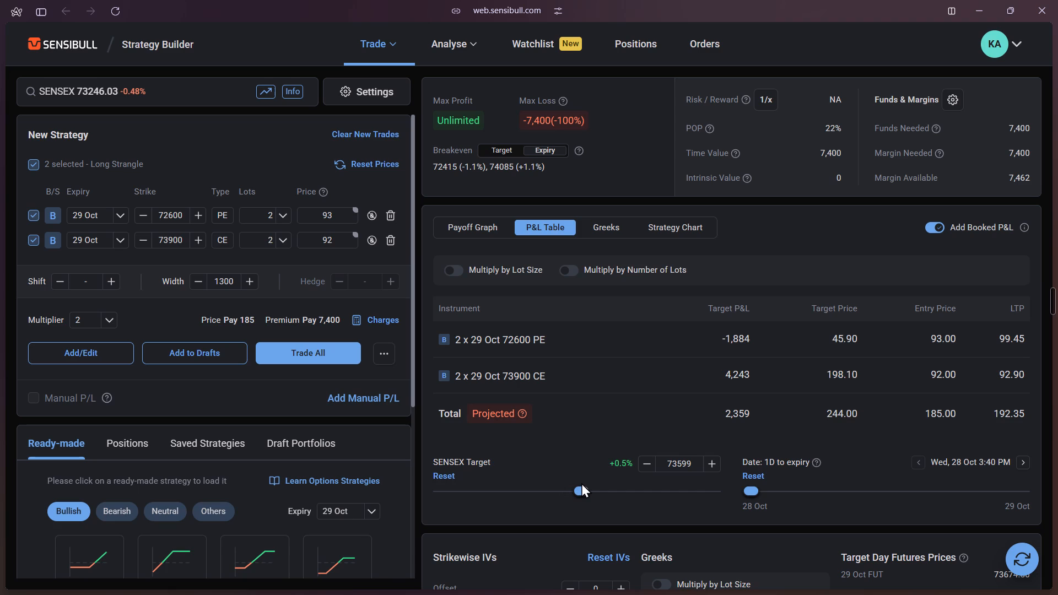
# Examine the strangle's projected P&L for a SENSEX fall, moving the target down to 72499.
pyautogui.moveTo(580, 488); pyautogui.dragTo(579, 488)
pyautogui.moveTo(579, 488); pyautogui.dragTo(569, 488)
pyautogui.moveTo(569, 488); pyautogui.dragTo(562, 488)
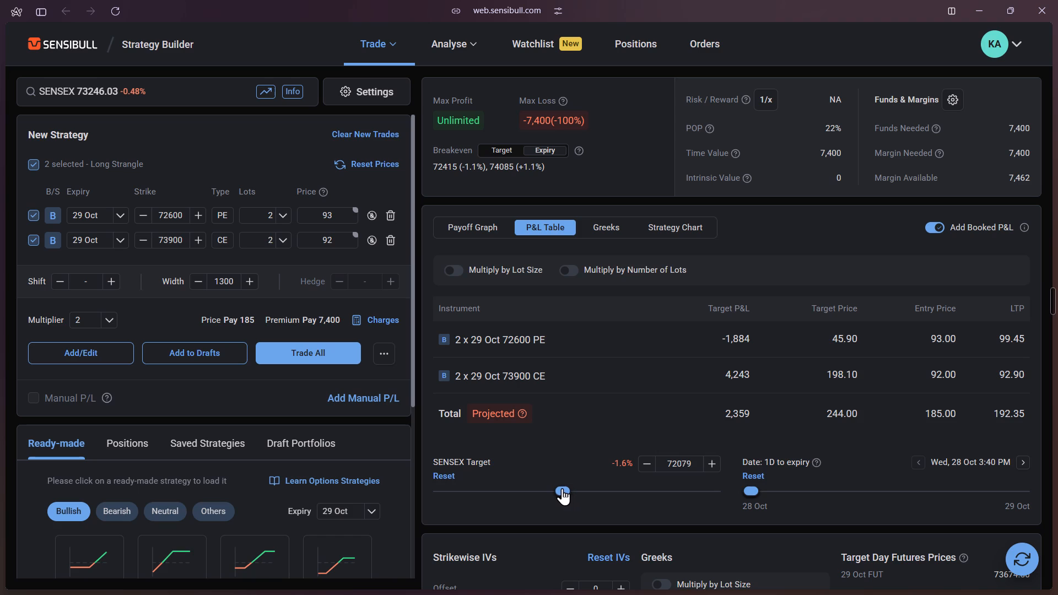
pyautogui.moveTo(562, 488); pyautogui.dragTo(563, 489)
pyautogui.moveTo(563, 489); pyautogui.dragTo(566, 490)
pyautogui.moveTo(566, 490); pyautogui.dragTo(567, 490)
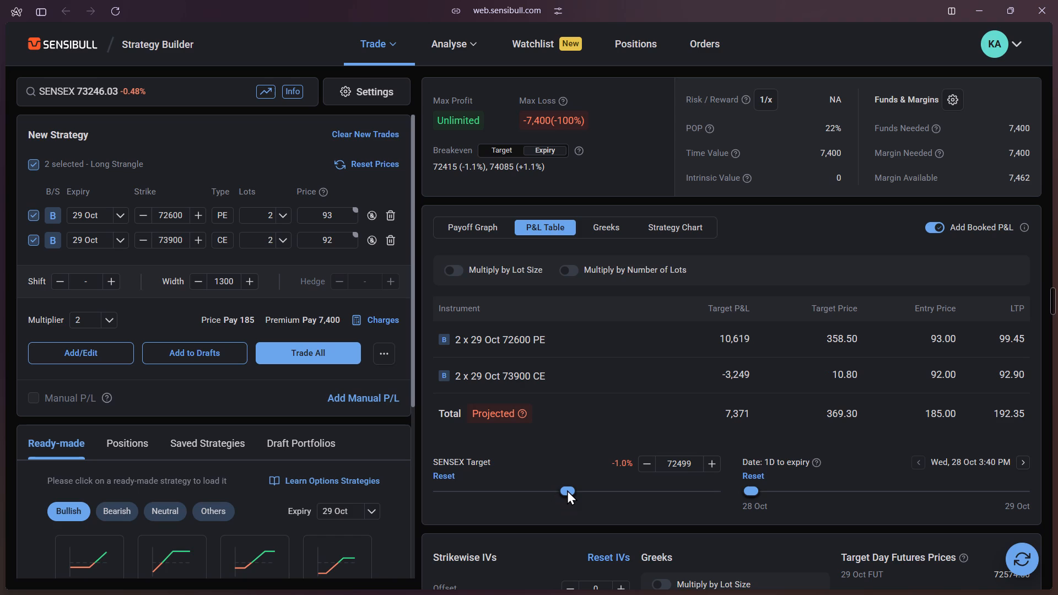
# Review the Greeks of both strangle legs, then return to the payoff graph.
pyautogui.click(598, 234)
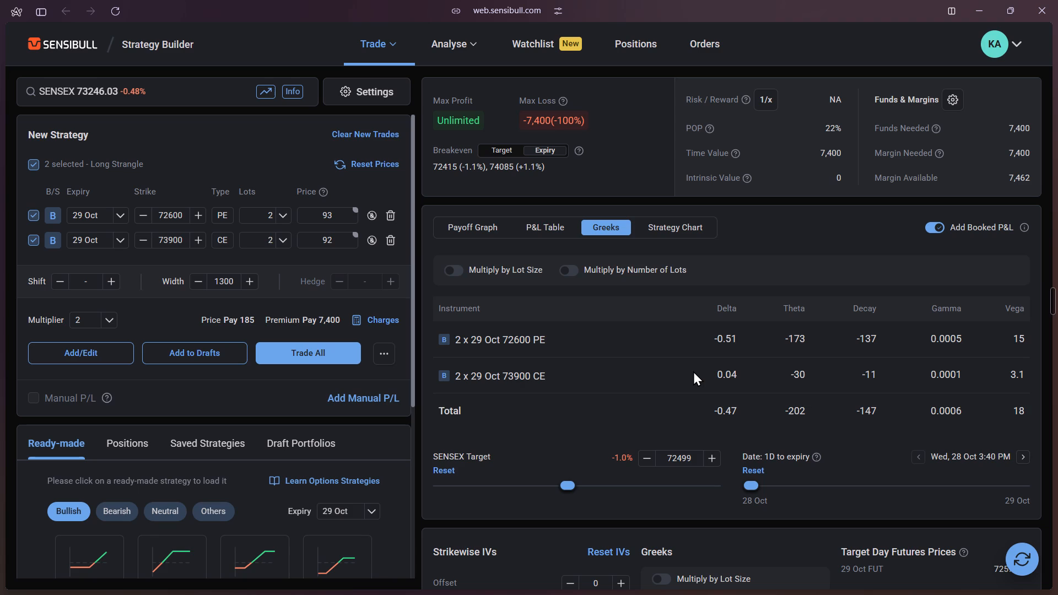
pyautogui.click(482, 221)
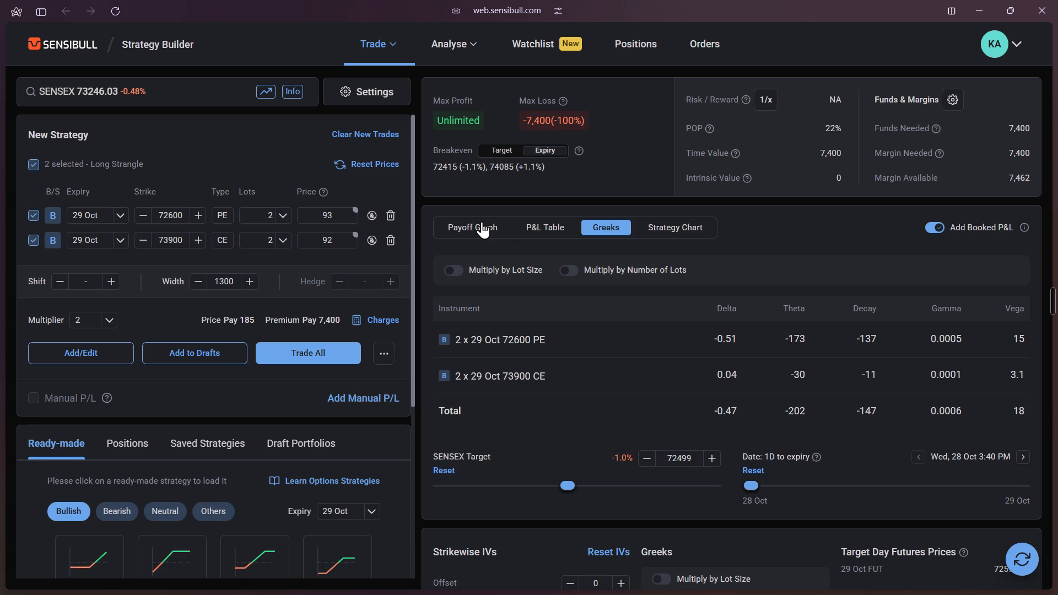
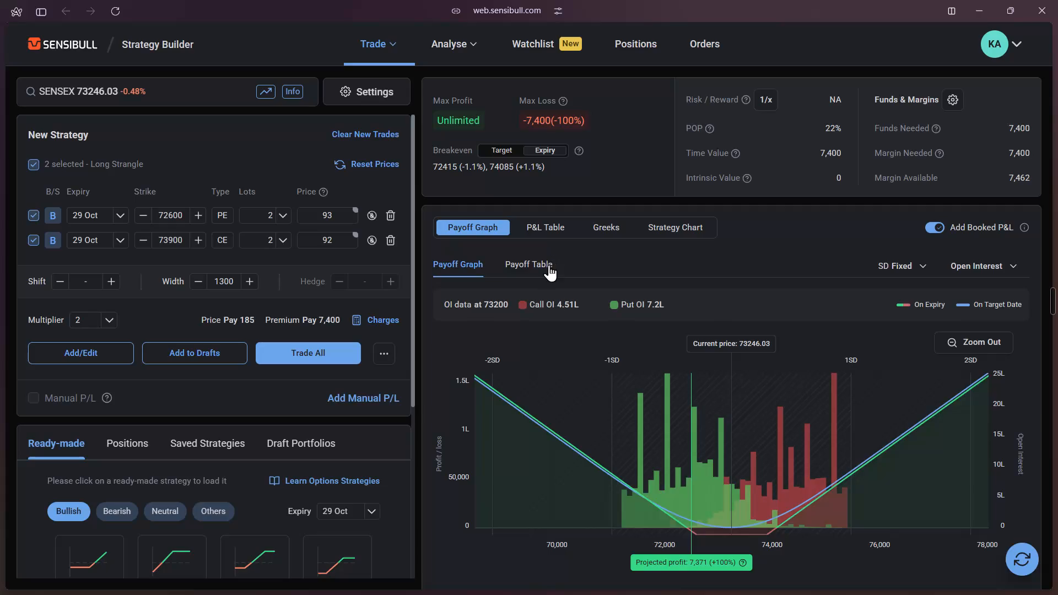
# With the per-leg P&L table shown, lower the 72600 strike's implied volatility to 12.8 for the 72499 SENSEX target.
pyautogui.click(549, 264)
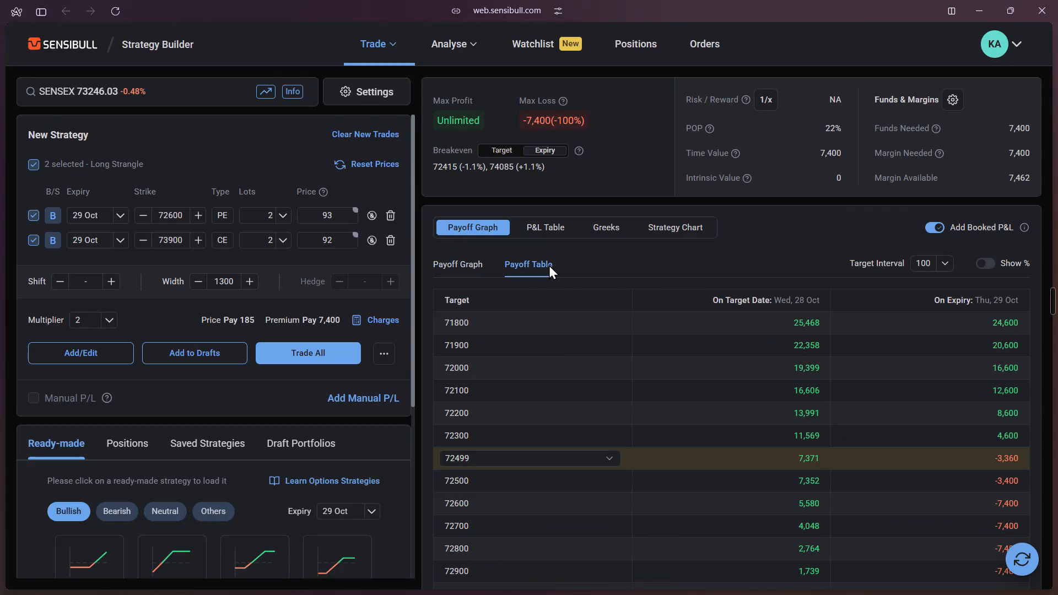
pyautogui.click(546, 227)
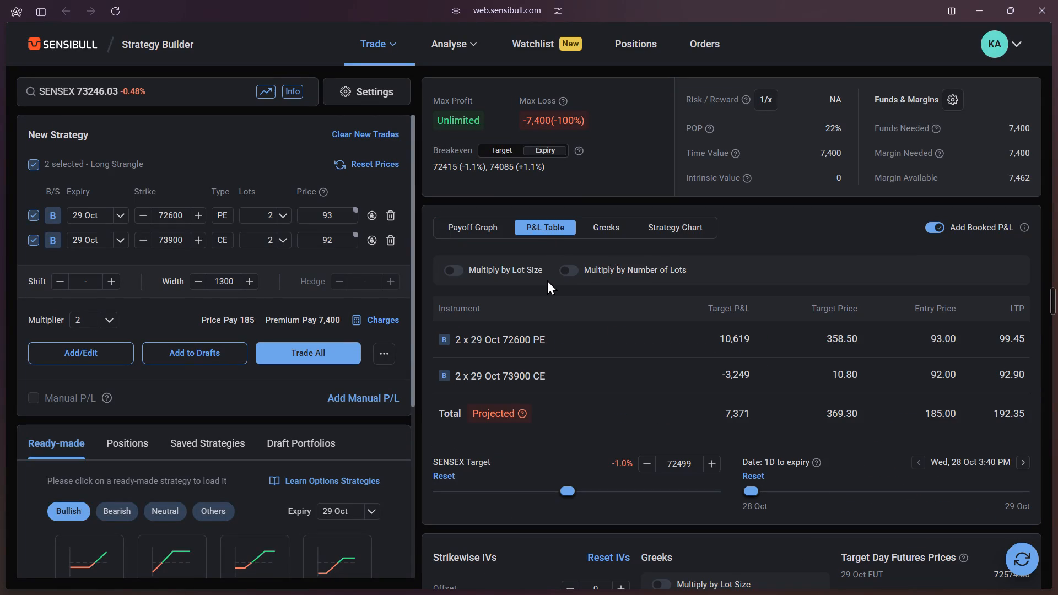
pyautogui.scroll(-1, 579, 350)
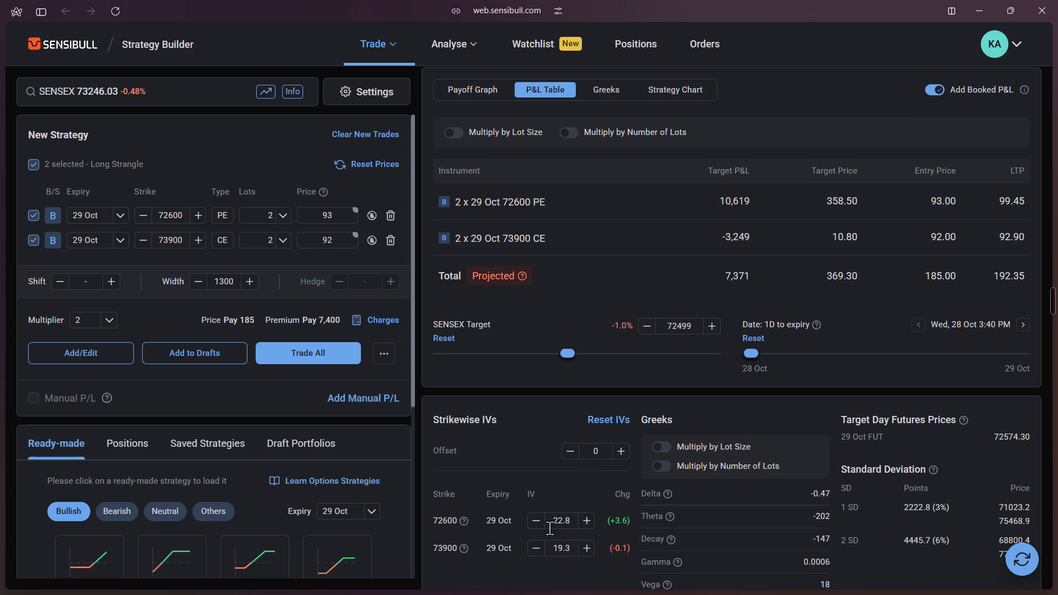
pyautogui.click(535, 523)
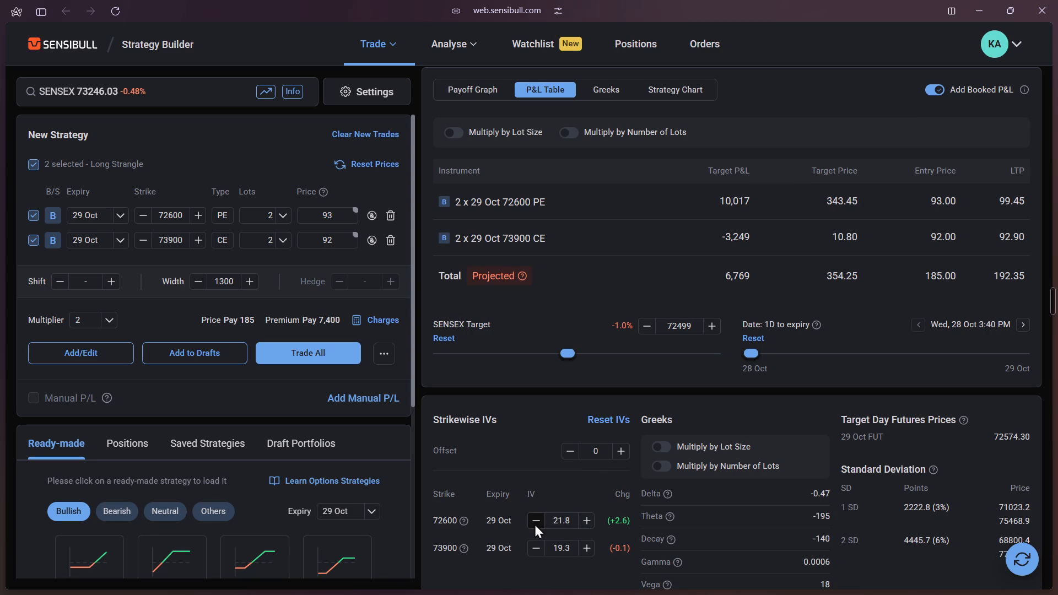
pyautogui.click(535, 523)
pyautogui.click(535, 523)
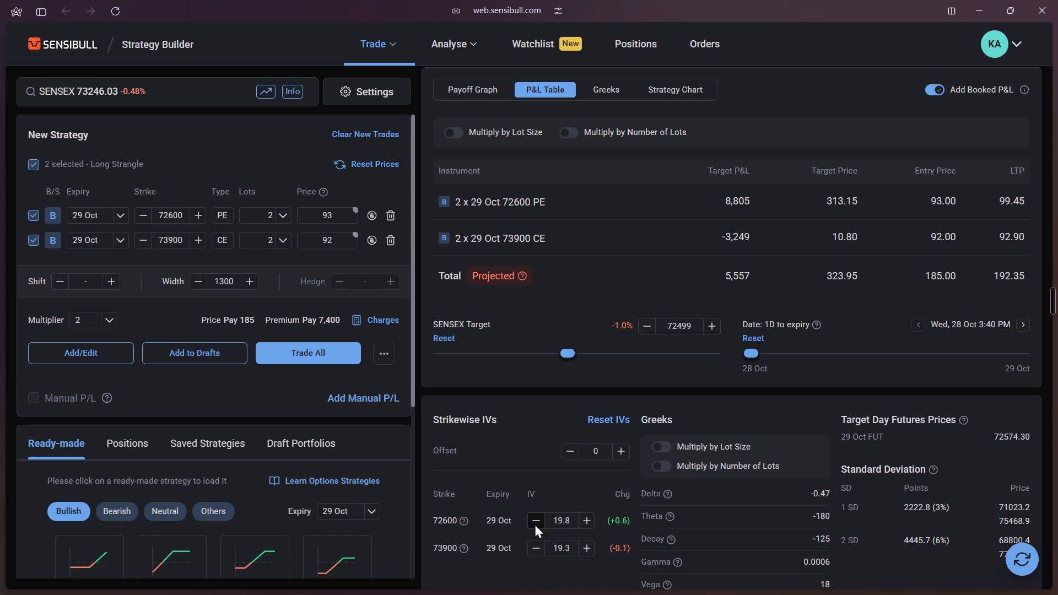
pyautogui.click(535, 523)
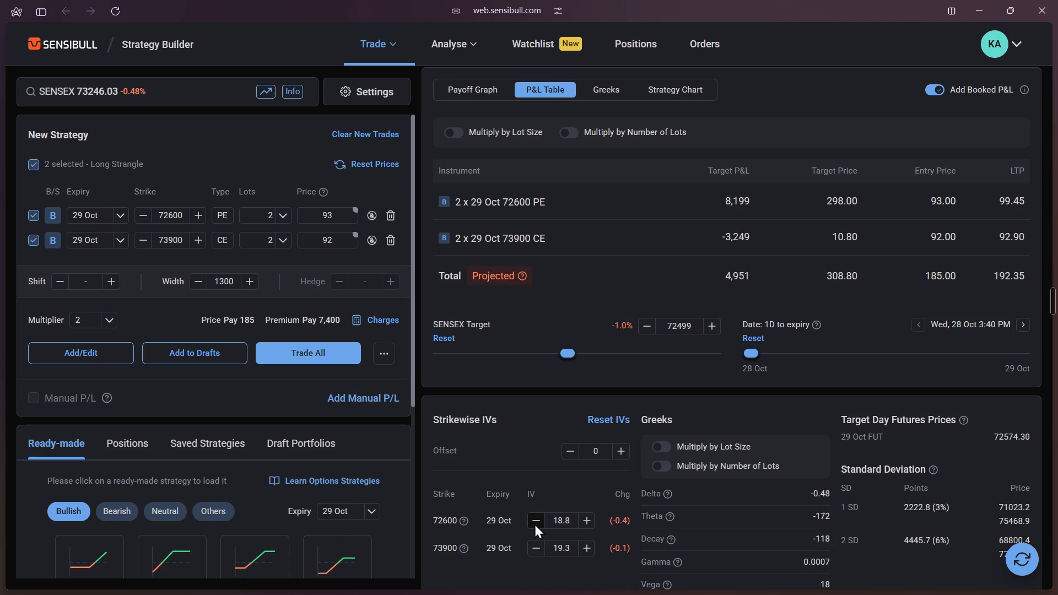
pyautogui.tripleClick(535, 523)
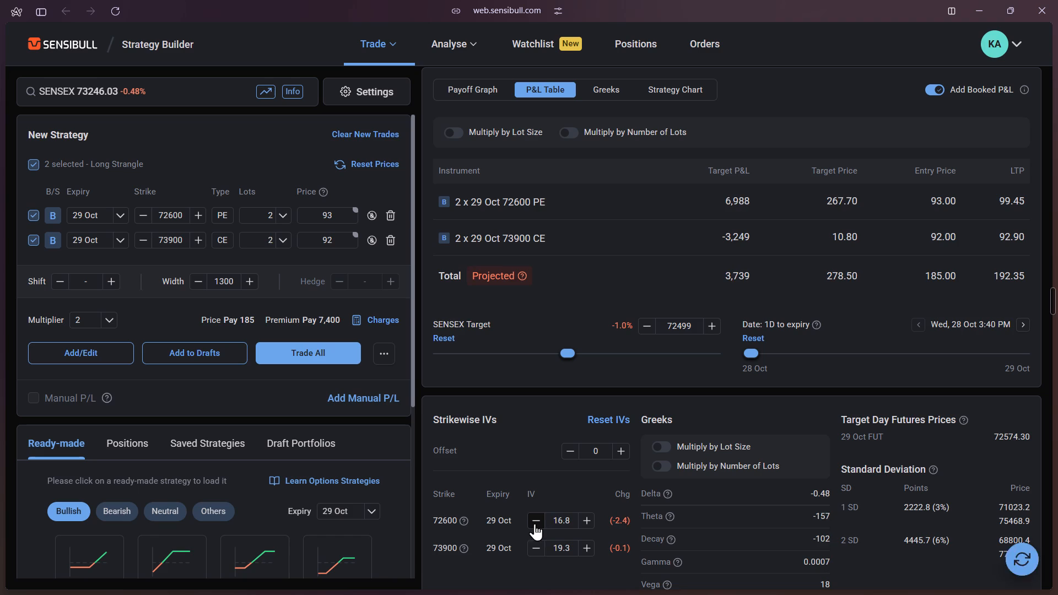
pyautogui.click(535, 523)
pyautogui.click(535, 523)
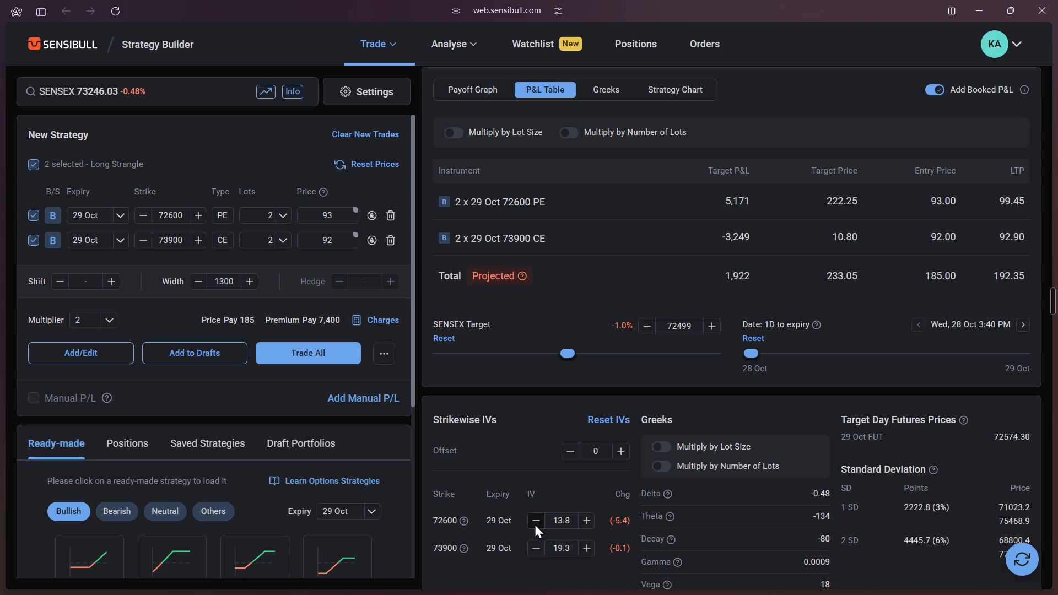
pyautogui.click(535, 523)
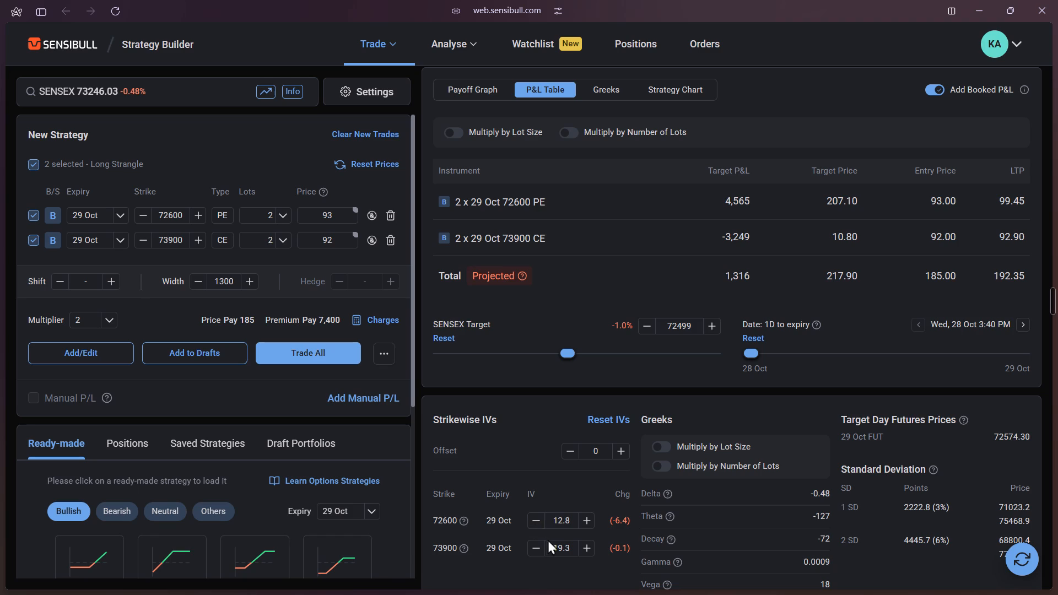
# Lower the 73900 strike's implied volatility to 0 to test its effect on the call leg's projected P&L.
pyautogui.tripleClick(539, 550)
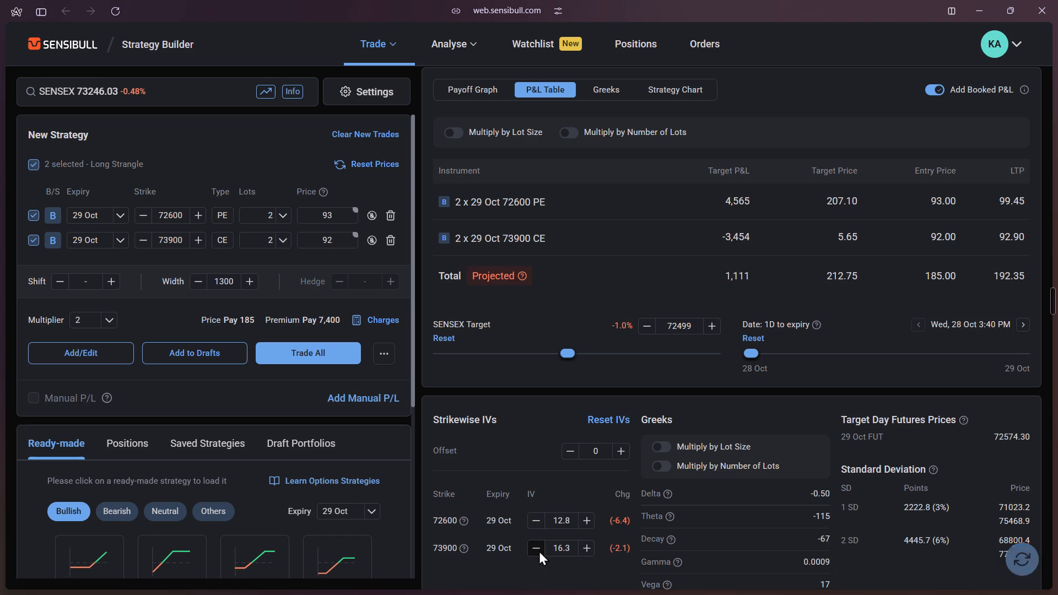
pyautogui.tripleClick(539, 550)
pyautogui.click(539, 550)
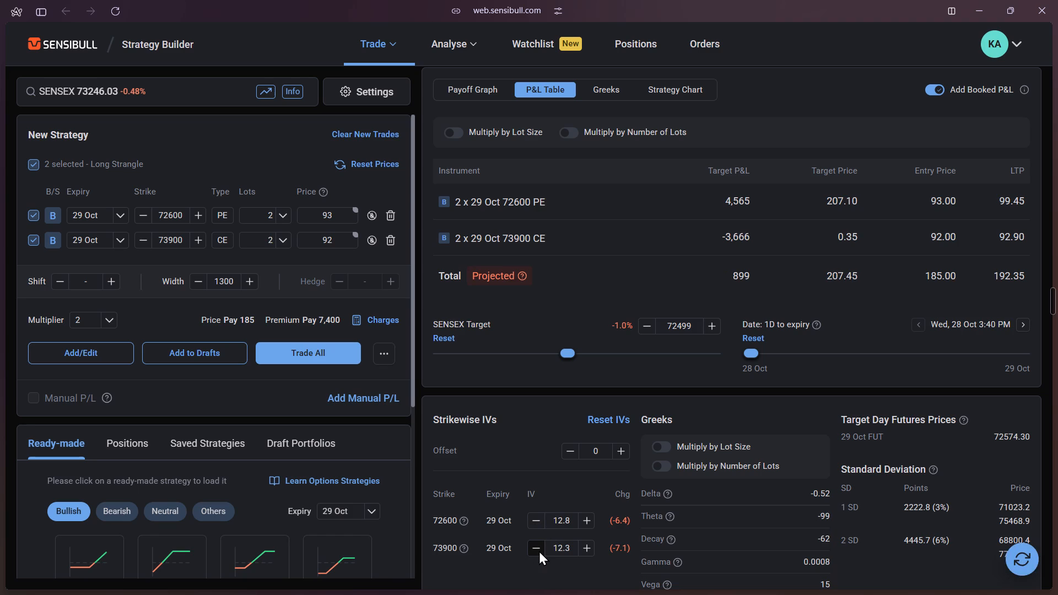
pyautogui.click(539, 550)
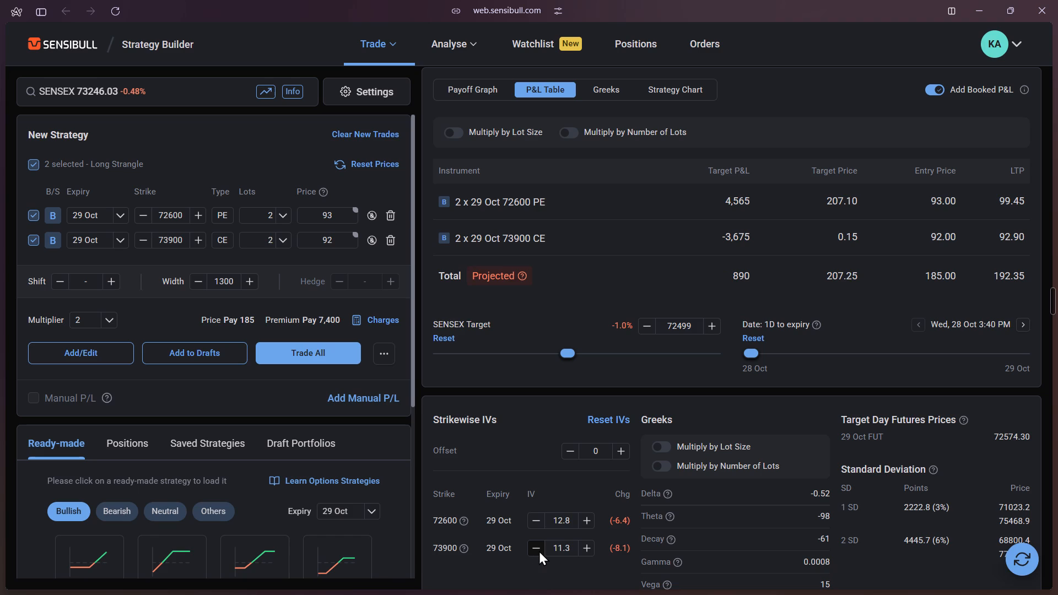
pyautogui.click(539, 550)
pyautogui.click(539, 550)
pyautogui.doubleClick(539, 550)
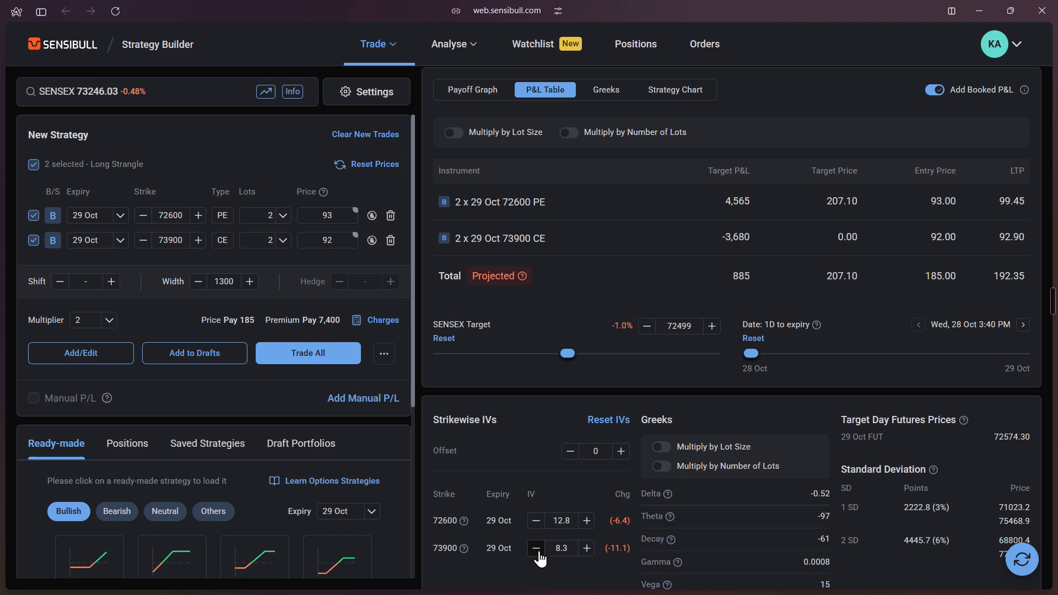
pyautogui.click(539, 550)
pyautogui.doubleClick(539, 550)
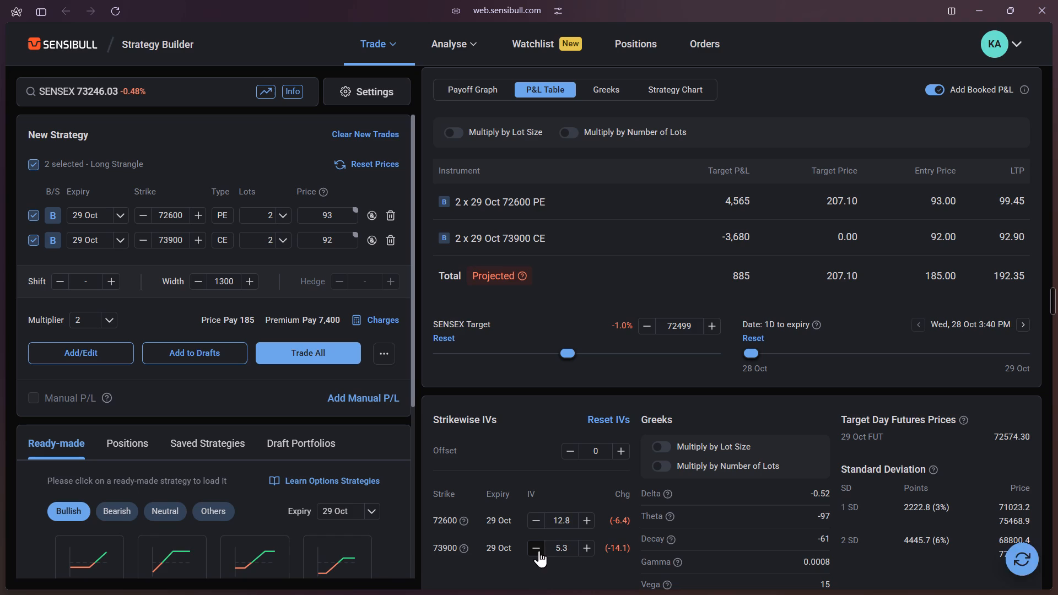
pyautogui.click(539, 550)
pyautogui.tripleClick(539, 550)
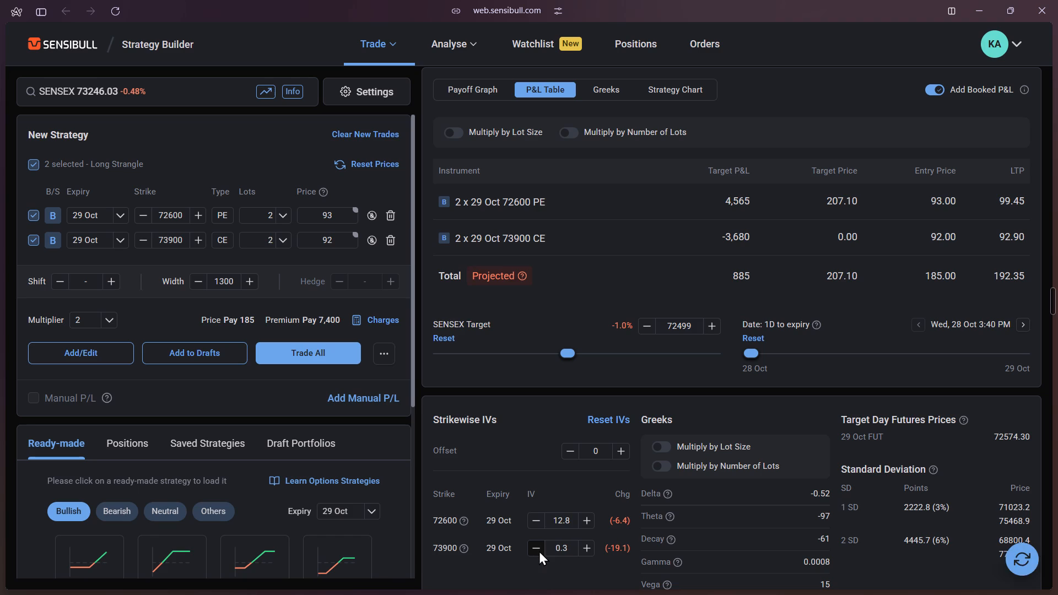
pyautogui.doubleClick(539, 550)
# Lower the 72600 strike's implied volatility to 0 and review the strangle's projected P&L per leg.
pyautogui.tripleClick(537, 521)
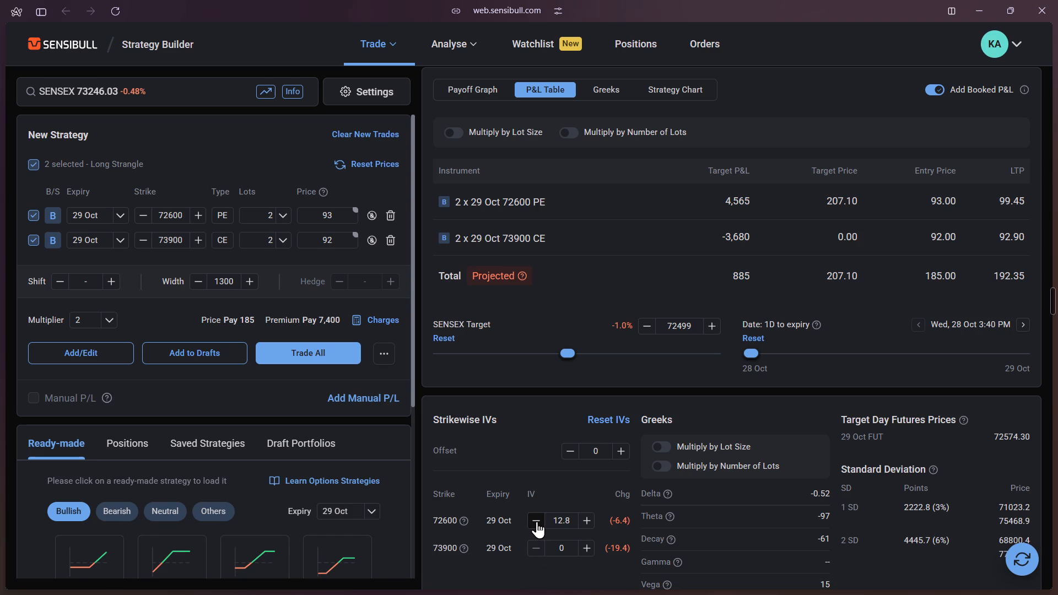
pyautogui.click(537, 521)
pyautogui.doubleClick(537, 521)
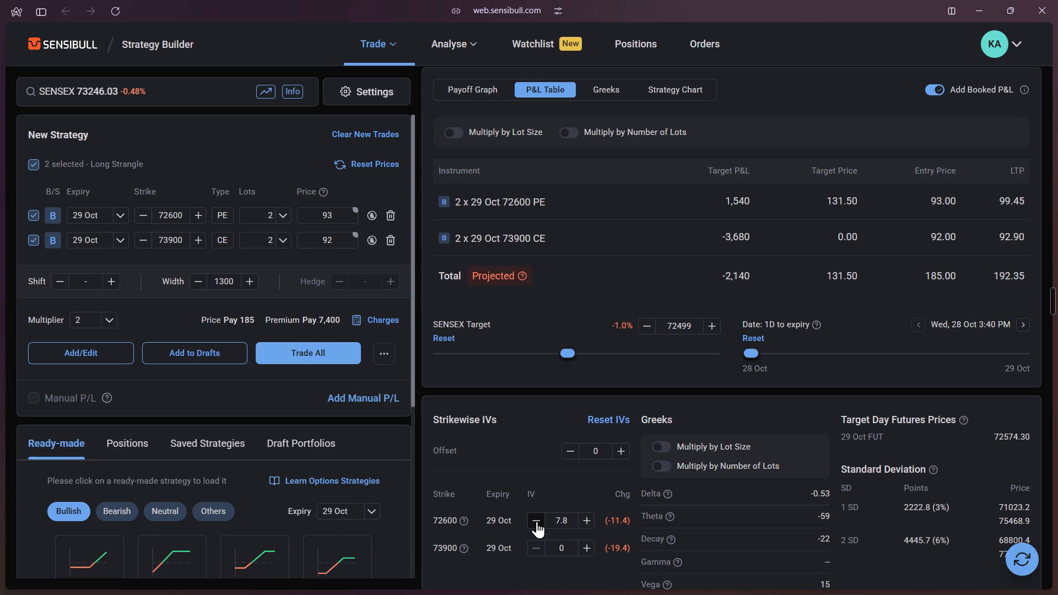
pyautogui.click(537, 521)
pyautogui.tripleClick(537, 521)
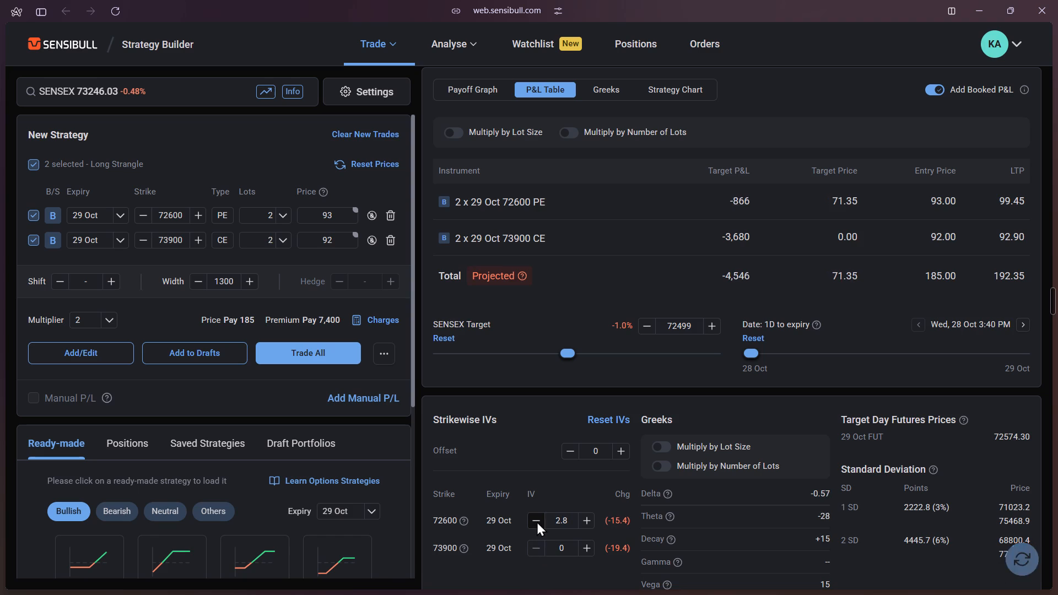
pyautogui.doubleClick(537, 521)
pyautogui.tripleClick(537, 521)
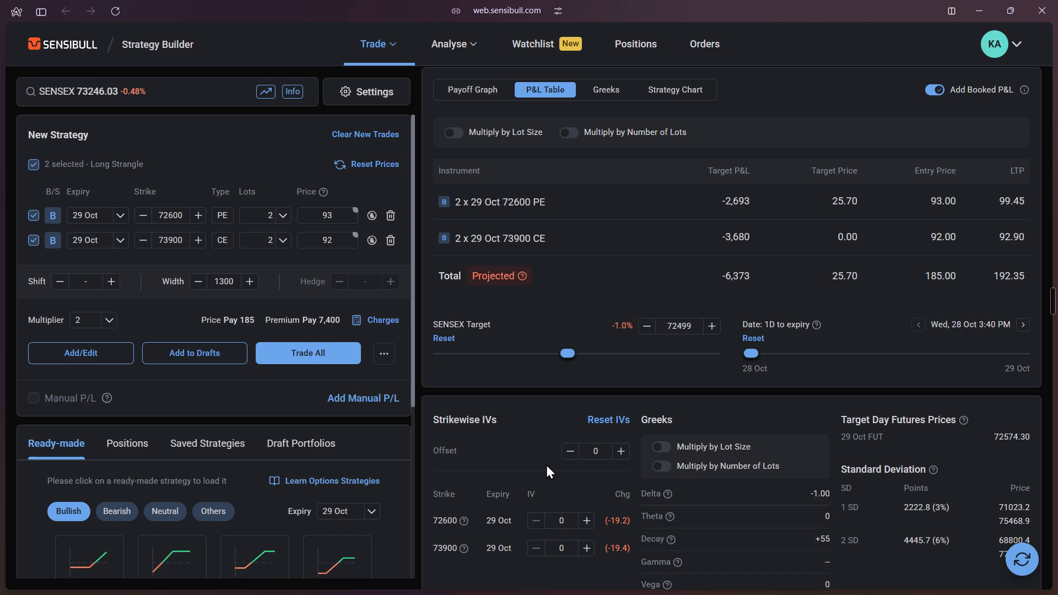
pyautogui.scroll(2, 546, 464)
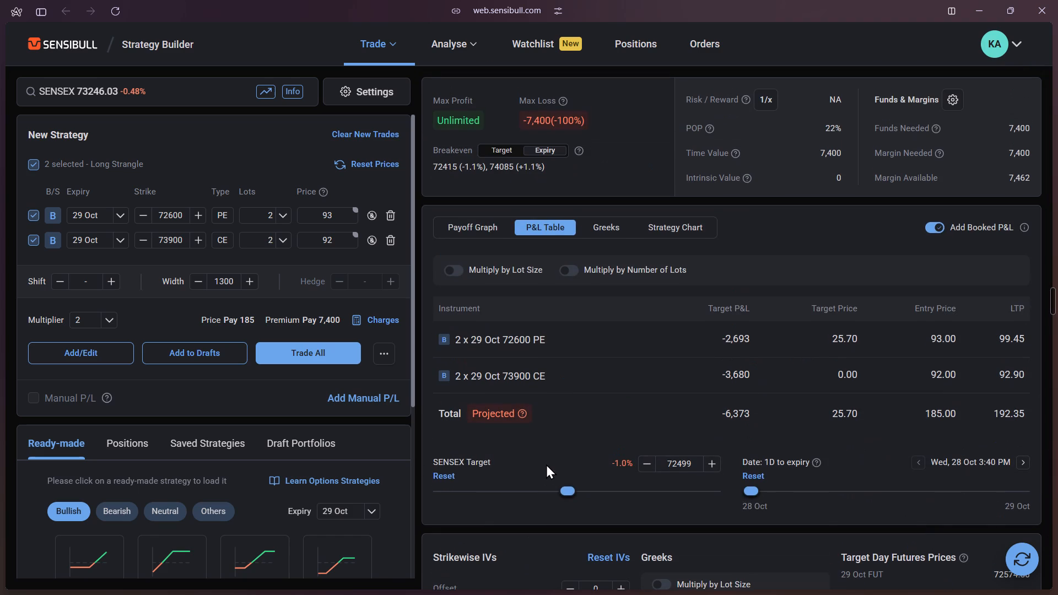
pyautogui.scroll(-1, 551, 475)
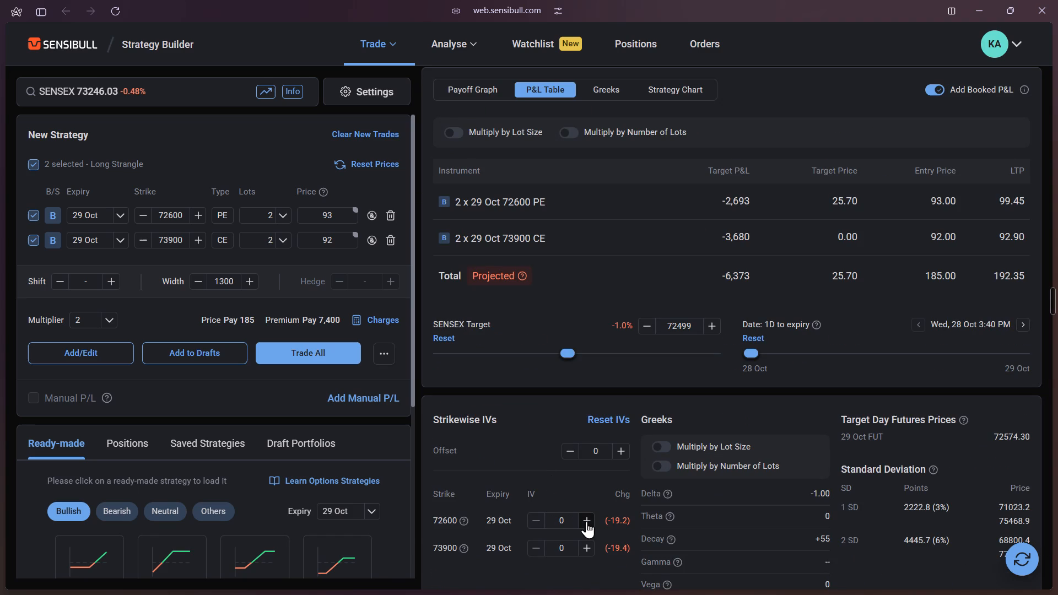
pyautogui.tripleClick(587, 522)
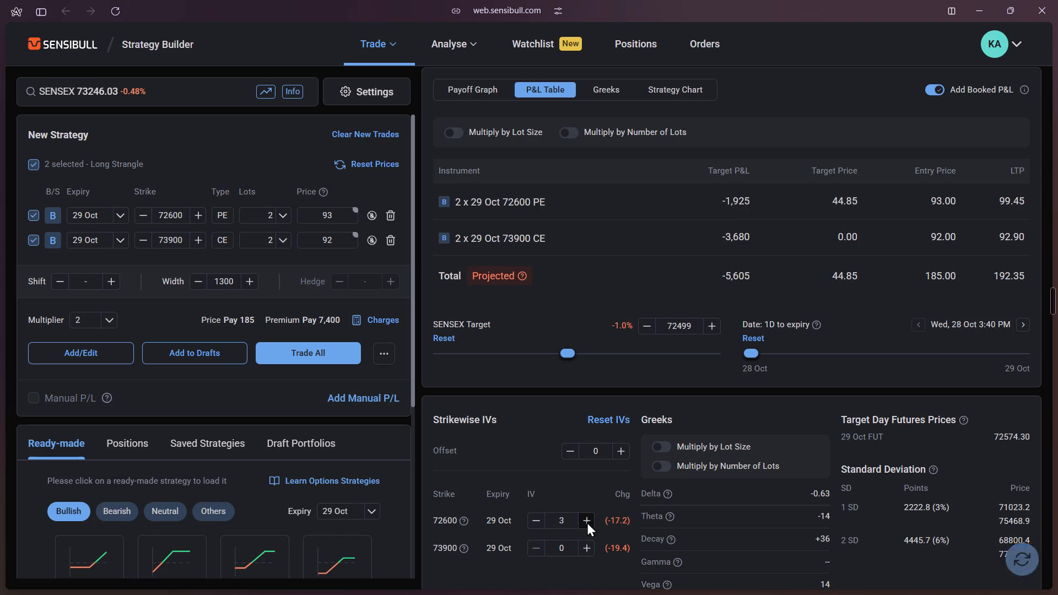
pyautogui.tripleClick(587, 522)
pyautogui.click(587, 522)
pyautogui.click(587, 522)
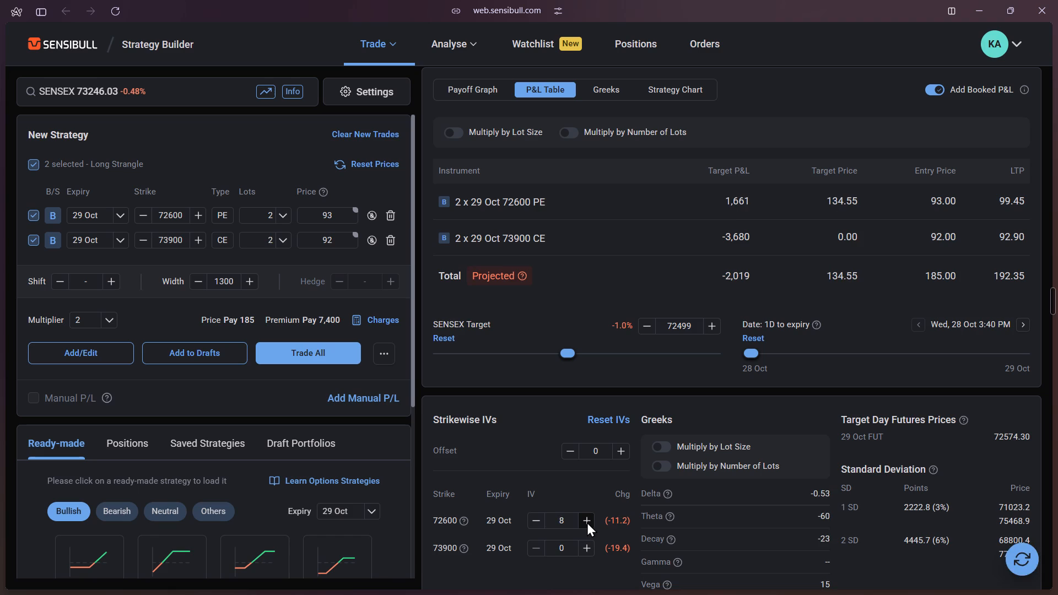
pyautogui.click(587, 522)
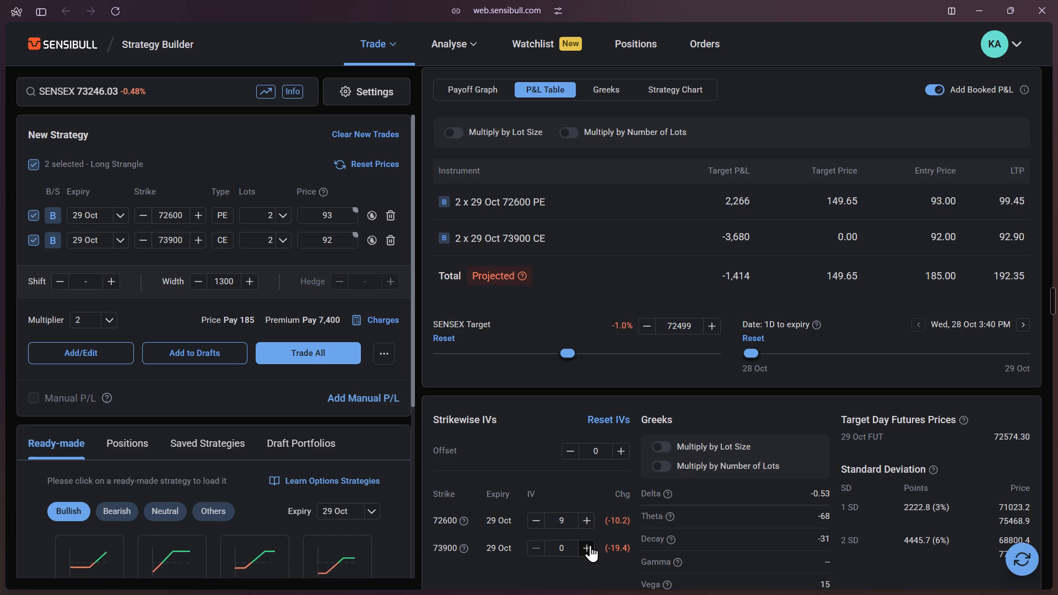
pyautogui.tripleClick(590, 545)
pyautogui.tripleClick(590, 545)
pyautogui.doubleClick(589, 545)
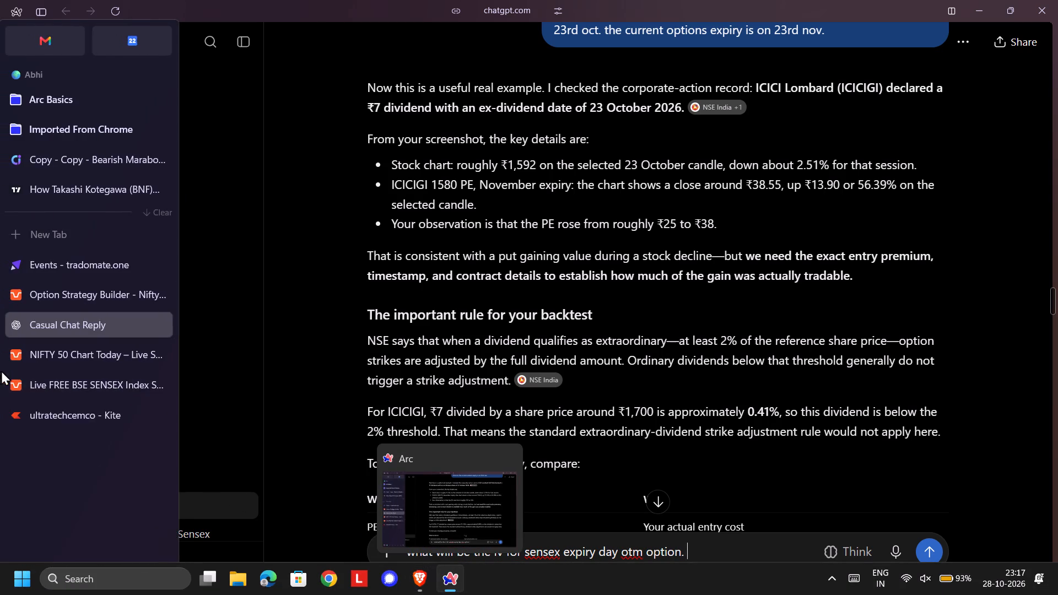
# Return to the Sensibull option strategy builder with the SENSEX long strangle.
pyautogui.click(62, 418)
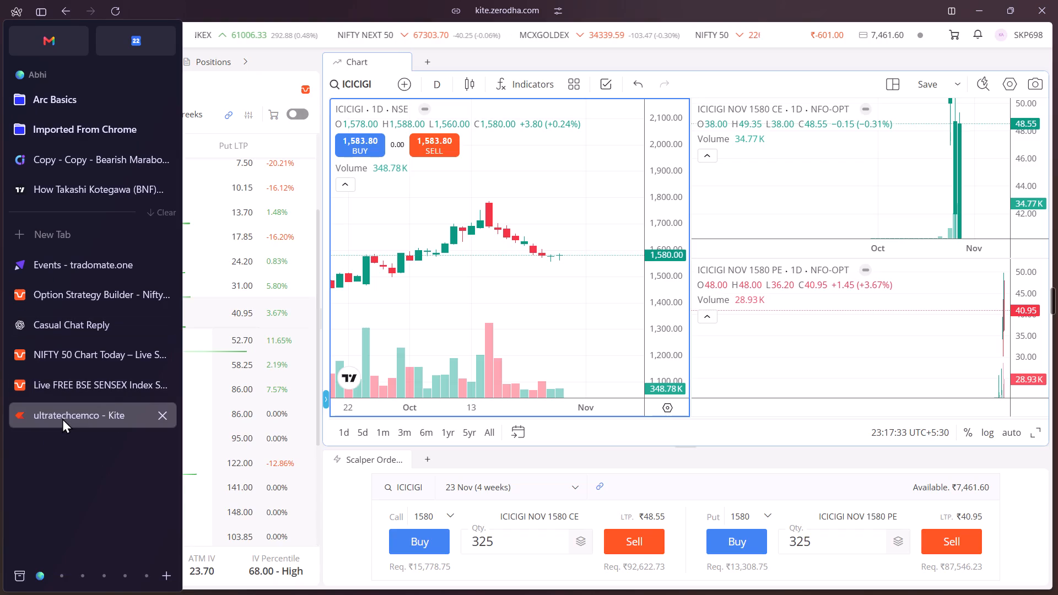
pyautogui.click(81, 380)
pyautogui.click(89, 355)
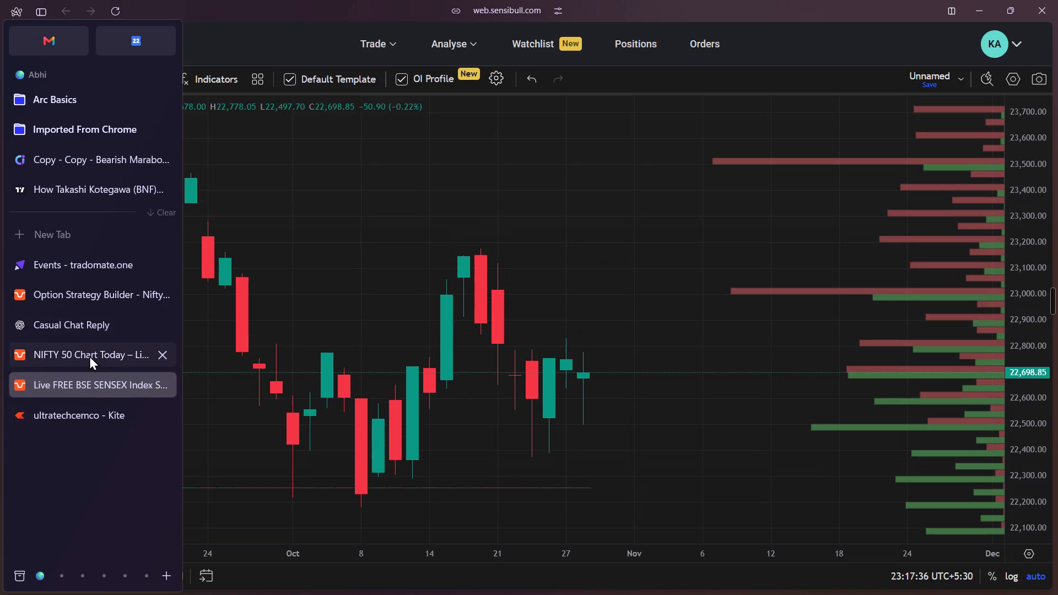
pyautogui.click(96, 297)
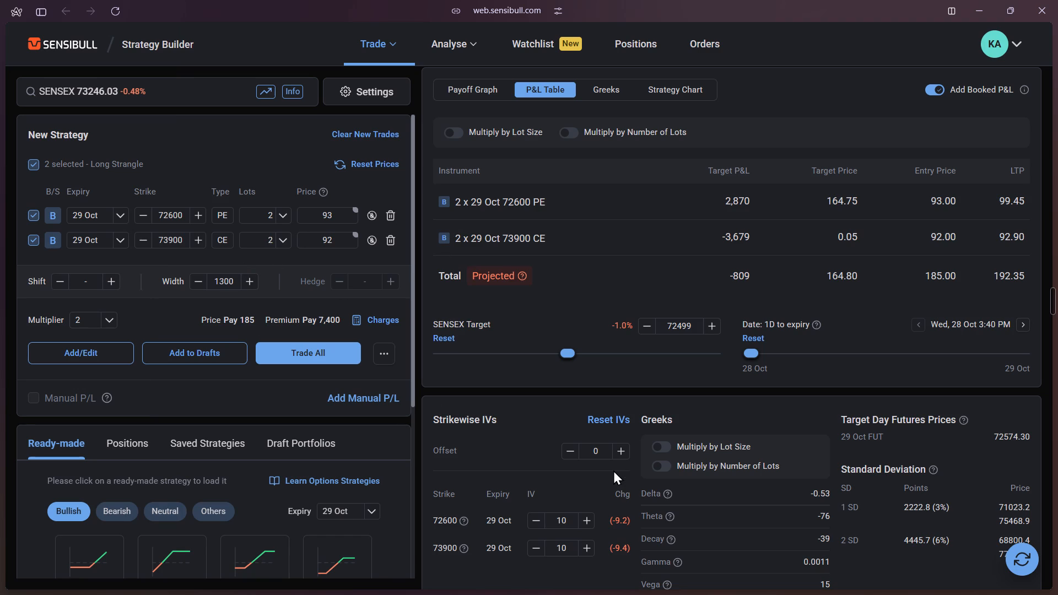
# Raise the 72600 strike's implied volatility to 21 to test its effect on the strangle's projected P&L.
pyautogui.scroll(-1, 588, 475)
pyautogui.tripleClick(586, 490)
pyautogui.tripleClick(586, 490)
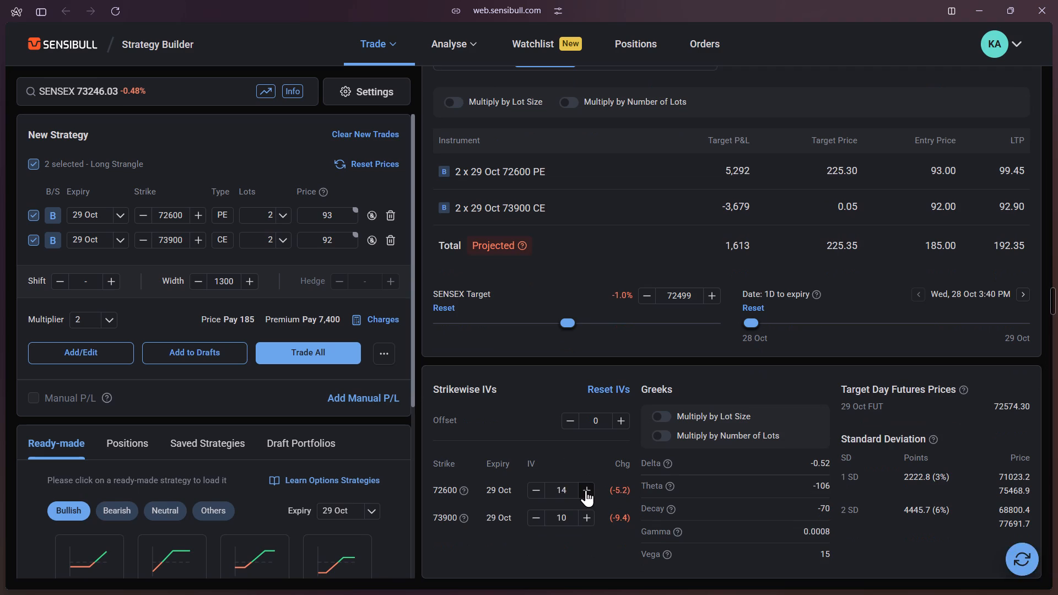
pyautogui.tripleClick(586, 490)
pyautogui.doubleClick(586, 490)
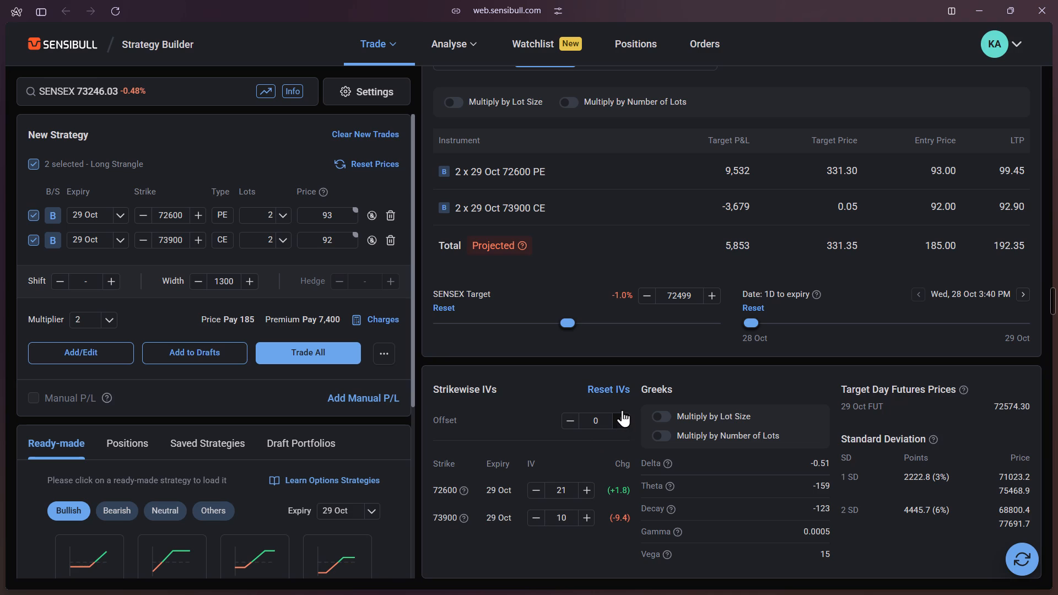
# Reset the strikewise IVs of both strangle legs to their defaults.
pyautogui.click(611, 390)
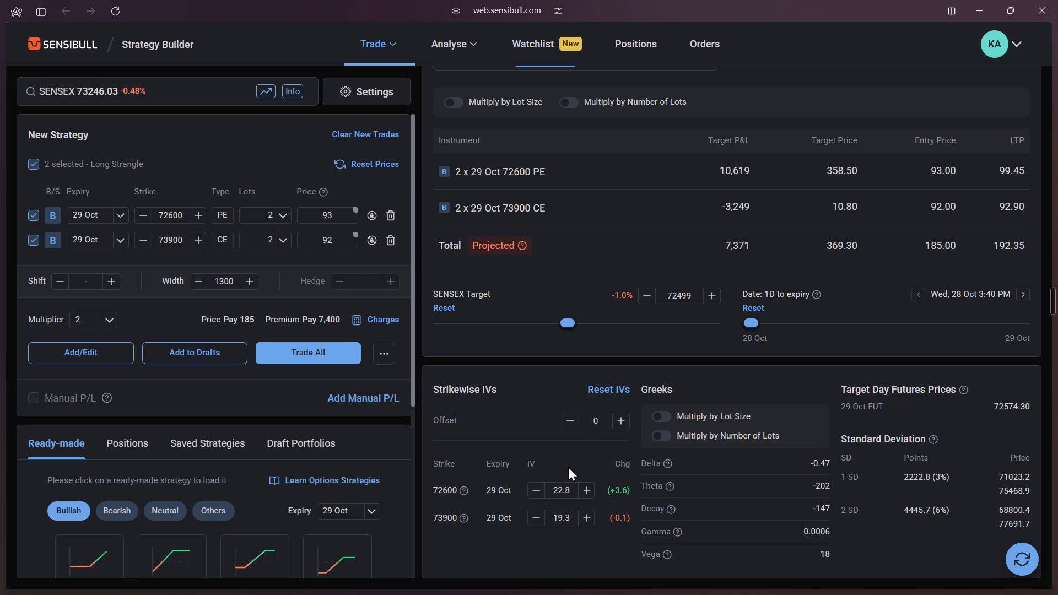
pyautogui.press('shift+super+s')
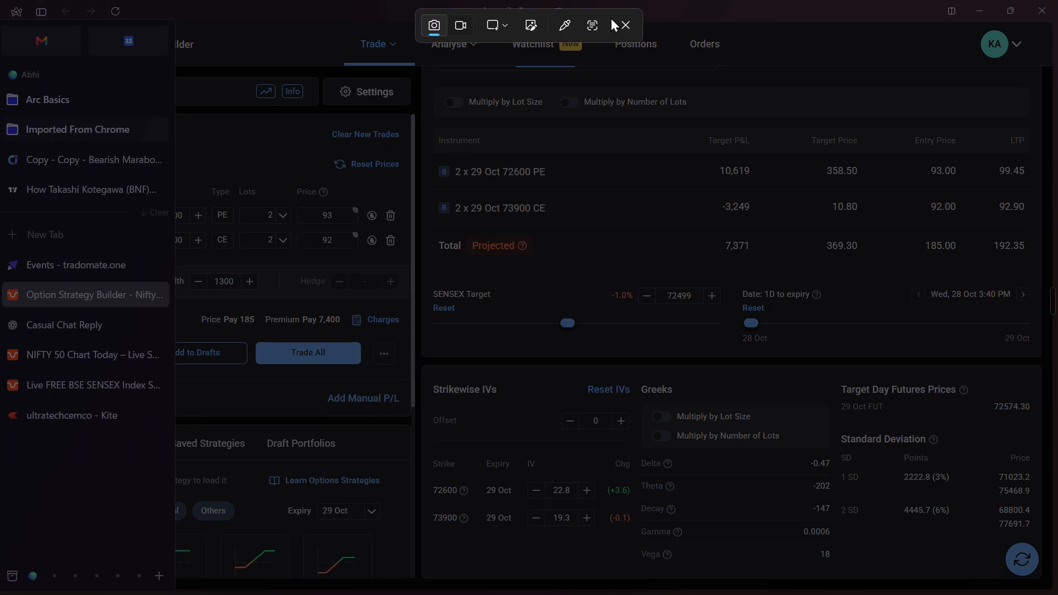
pyautogui.click(624, 21)
pyautogui.press('shift+super+s')
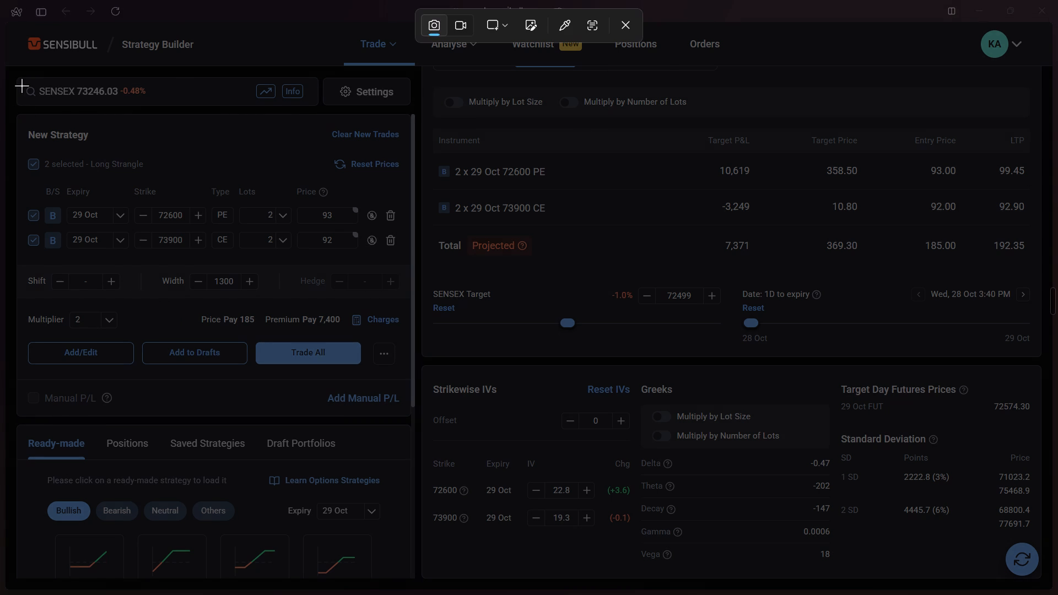
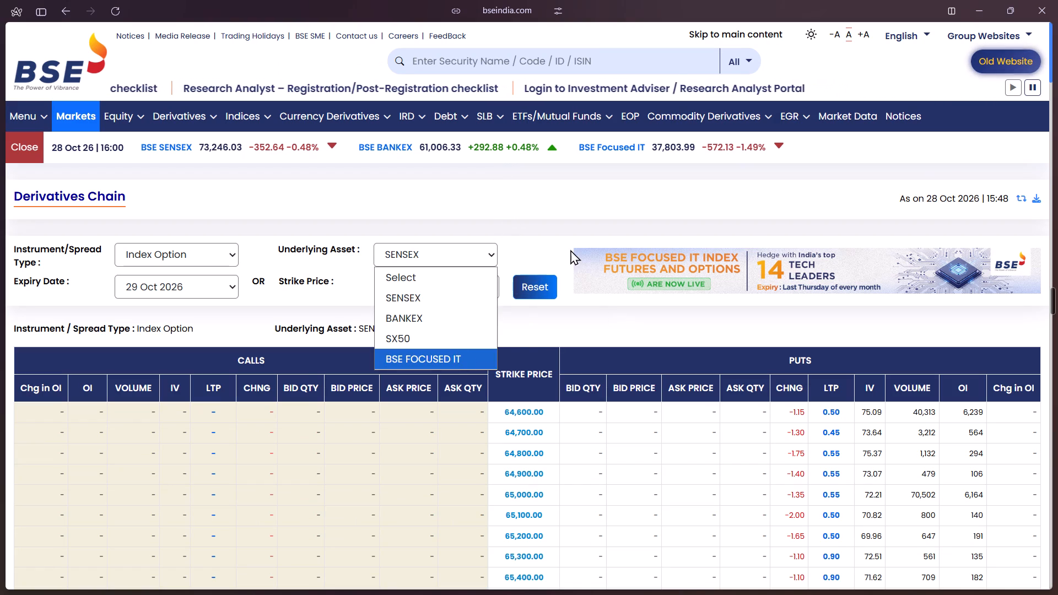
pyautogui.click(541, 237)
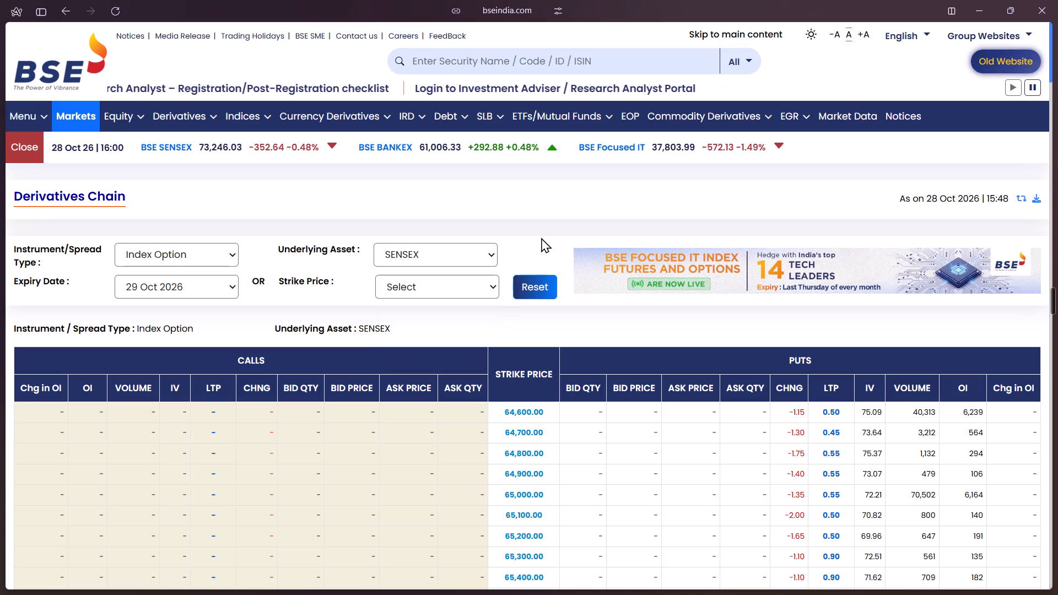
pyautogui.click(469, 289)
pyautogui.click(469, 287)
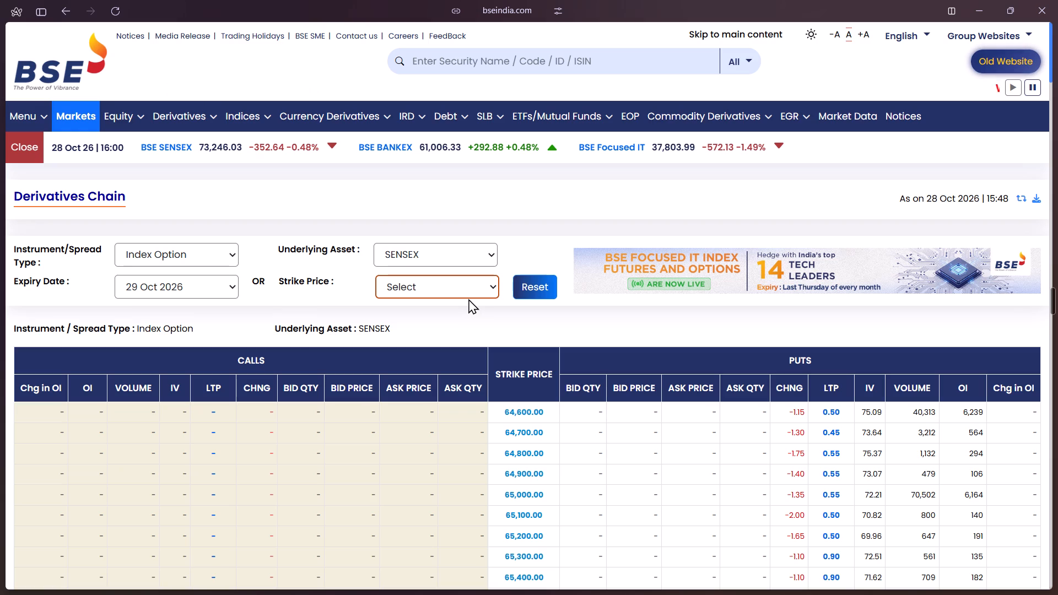
# Open the BSE BANKEX index page to view its one-day chart and constituent heatmap.
pyautogui.click(393, 149)
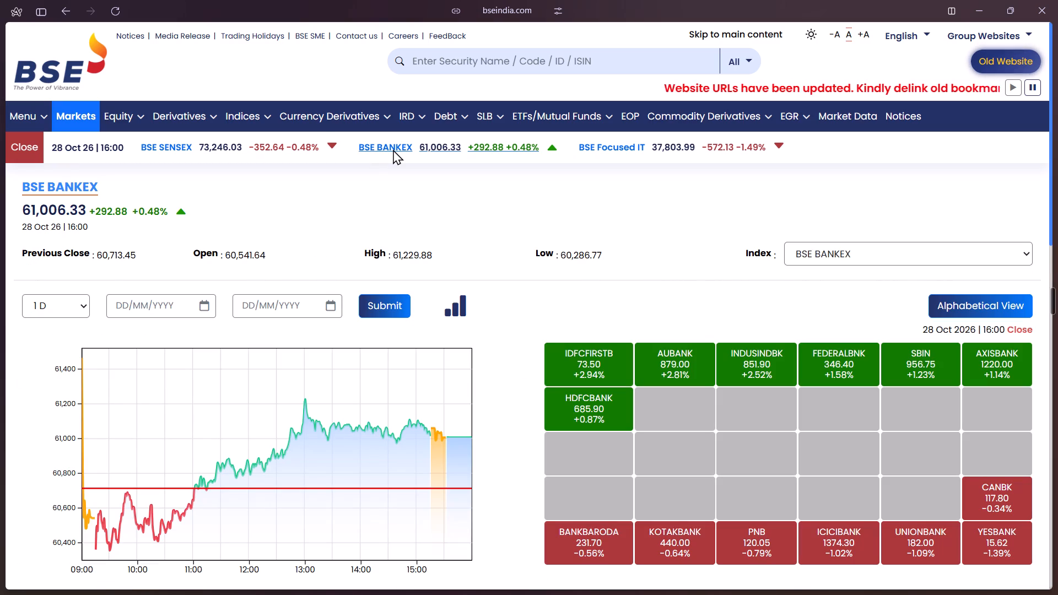
pyautogui.click(393, 149)
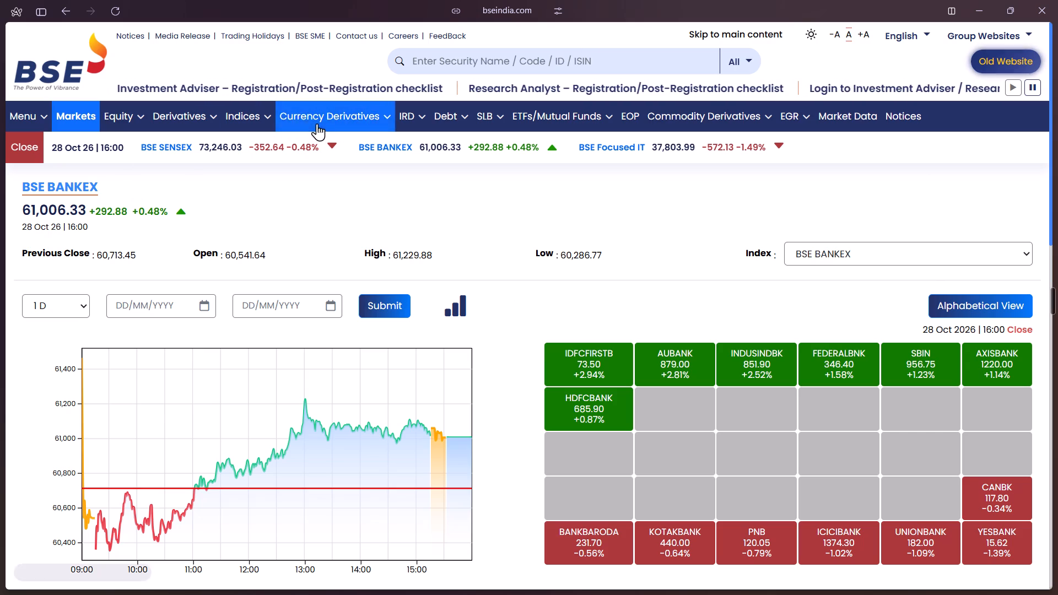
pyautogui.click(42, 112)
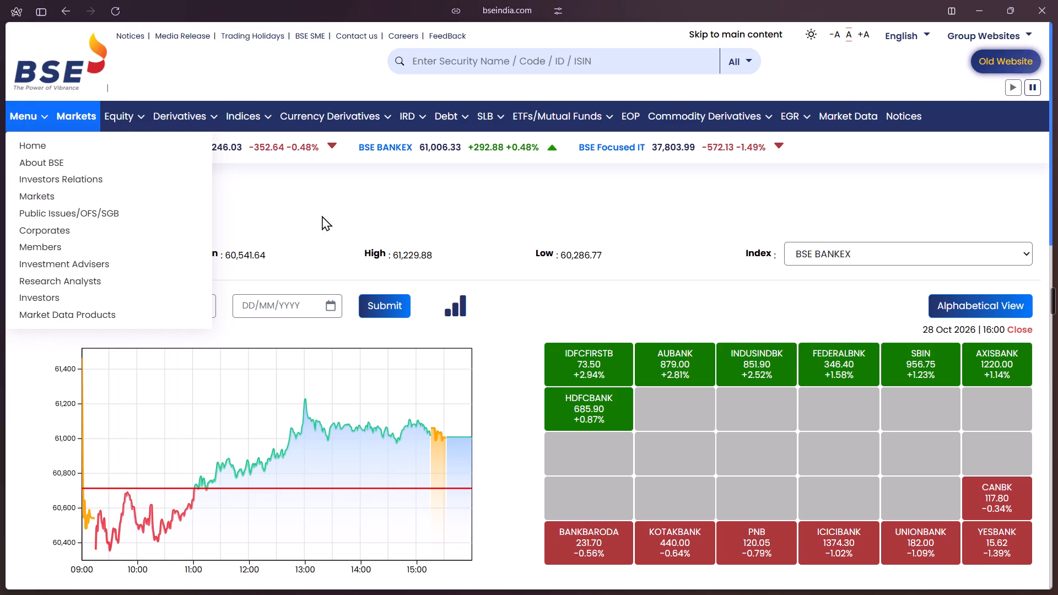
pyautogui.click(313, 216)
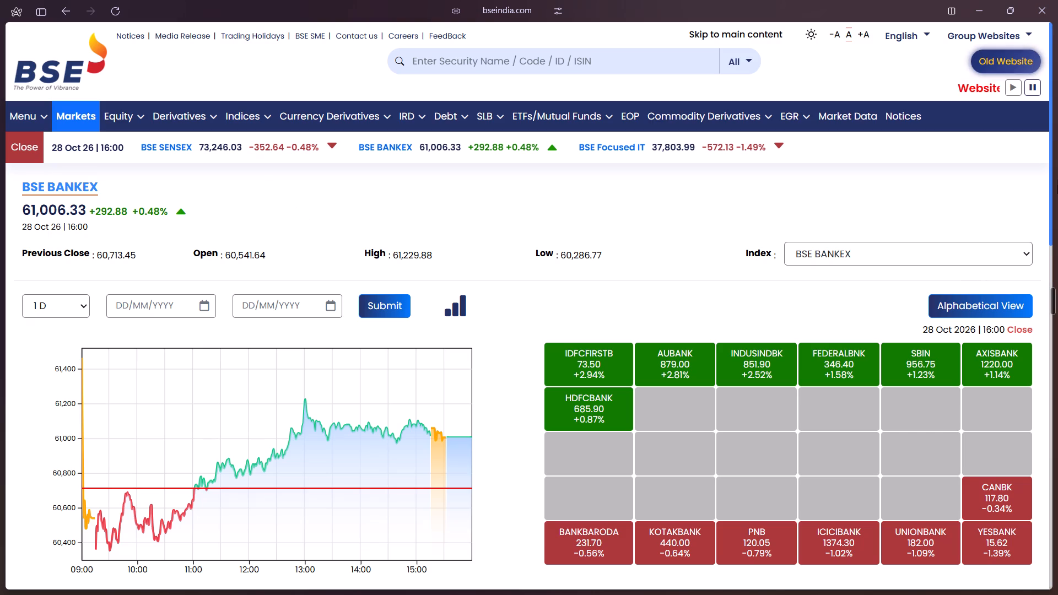
# Switch to the Tradomate events page and look through the corporate events calendar and its reading guide.
pyautogui.click(95, 280)
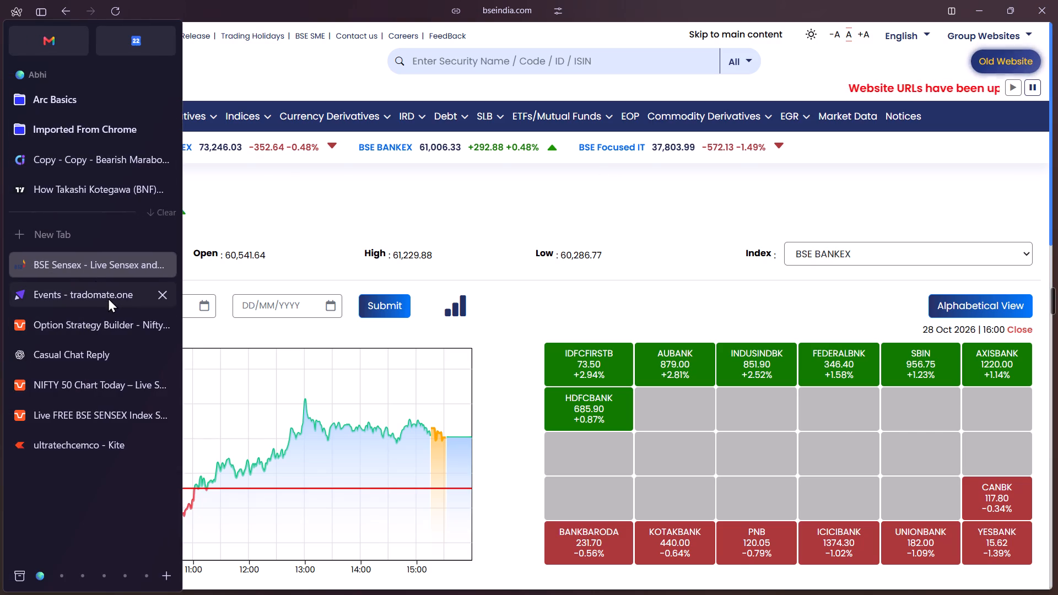
pyautogui.click(108, 297)
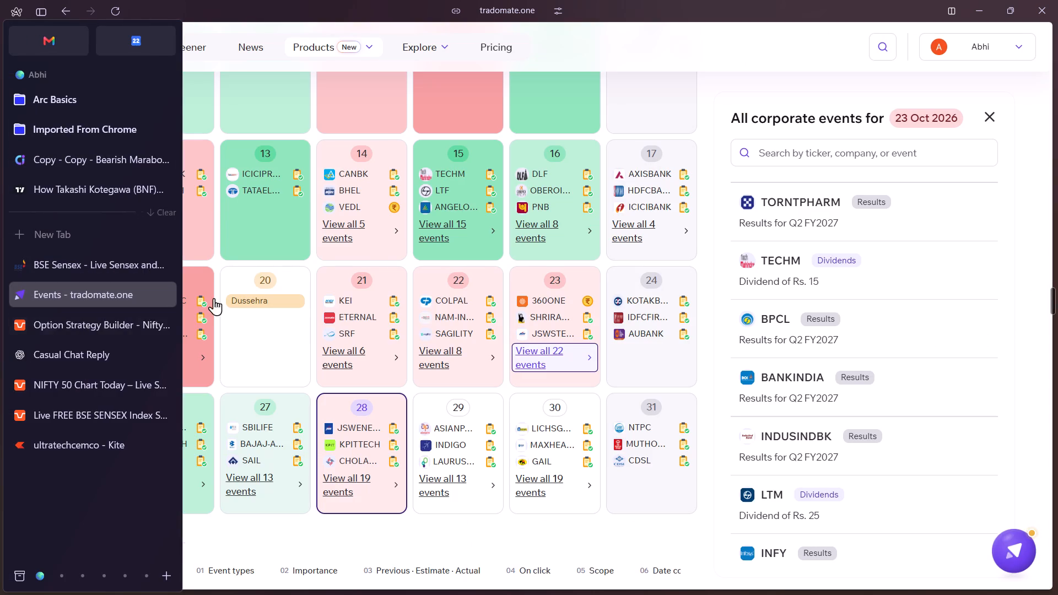
pyautogui.scroll(-1, 273, 340)
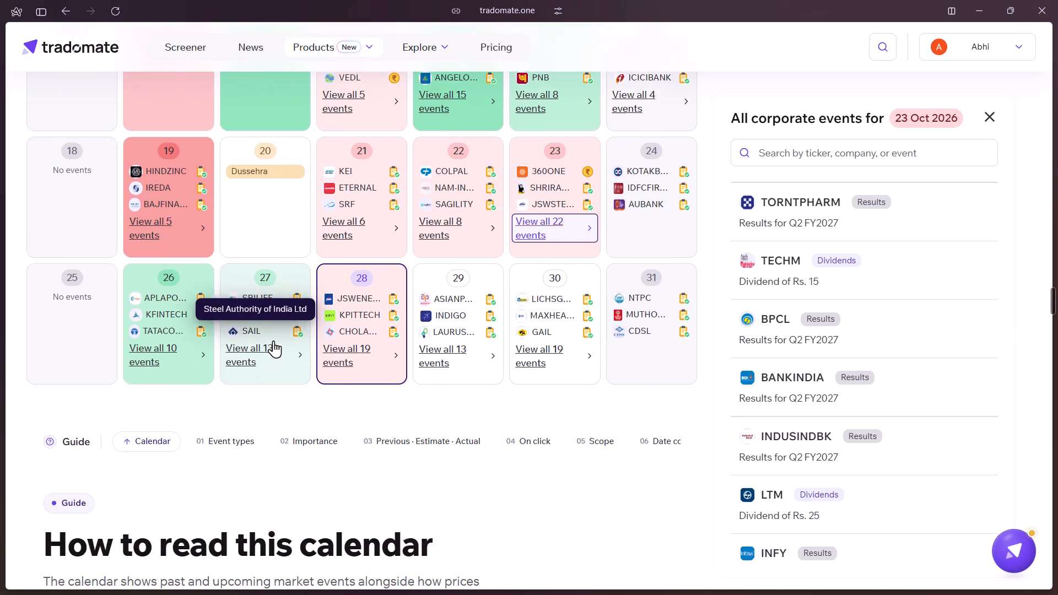
pyautogui.scroll(-4, 273, 340)
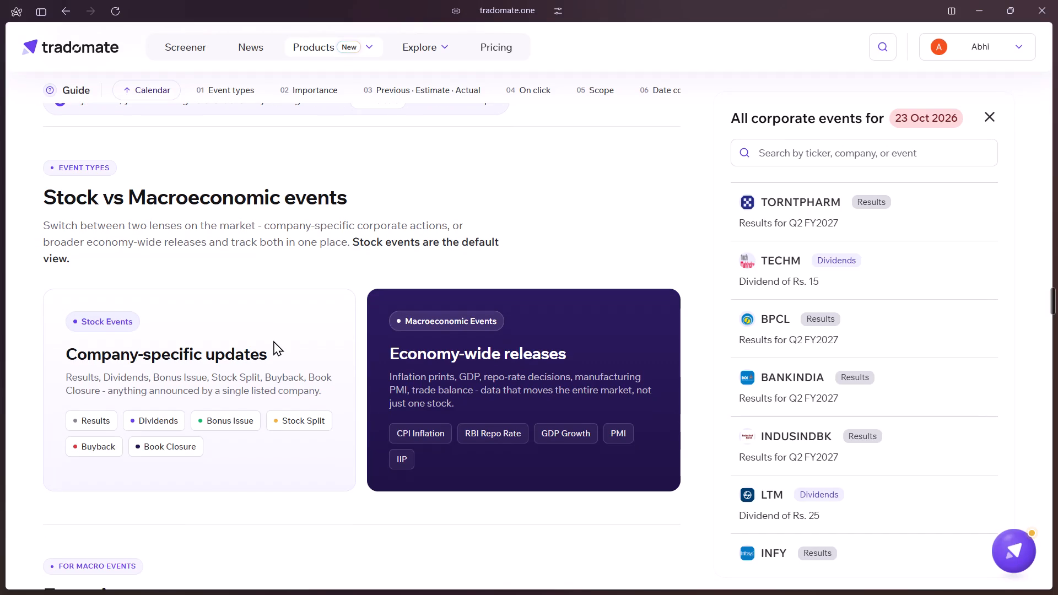
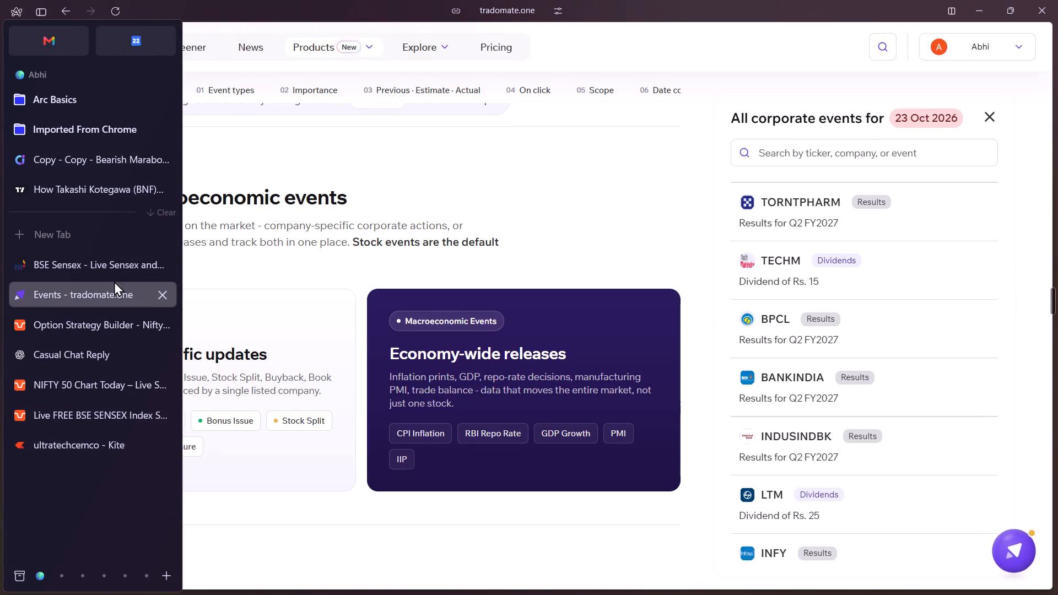
# Return to the BSE tab and open the BSE SENSEX index page to view its one-day chart and constituent heatmap.
pyautogui.click(111, 258)
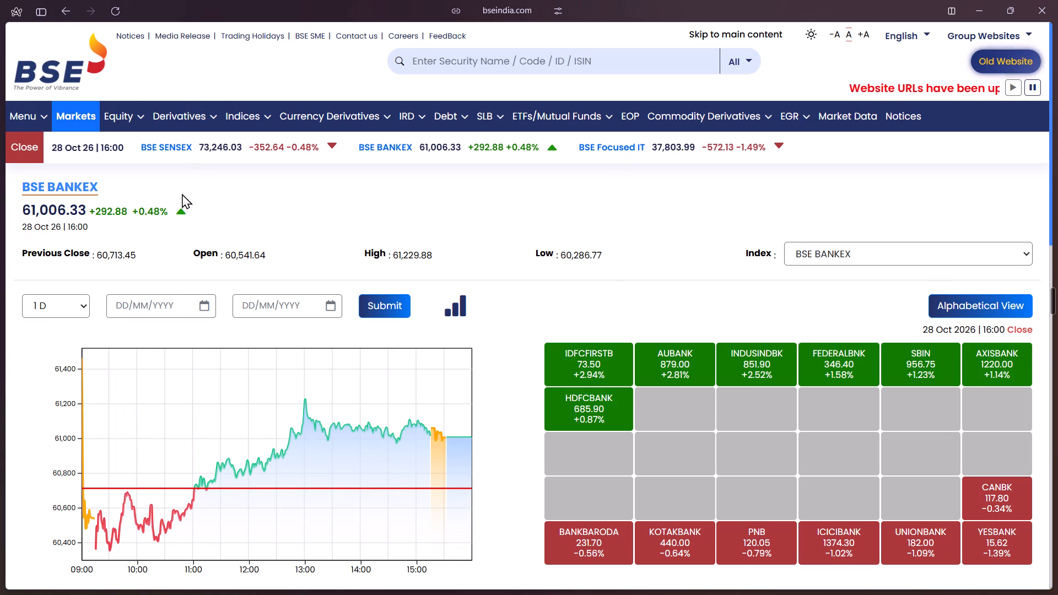
pyautogui.click(179, 149)
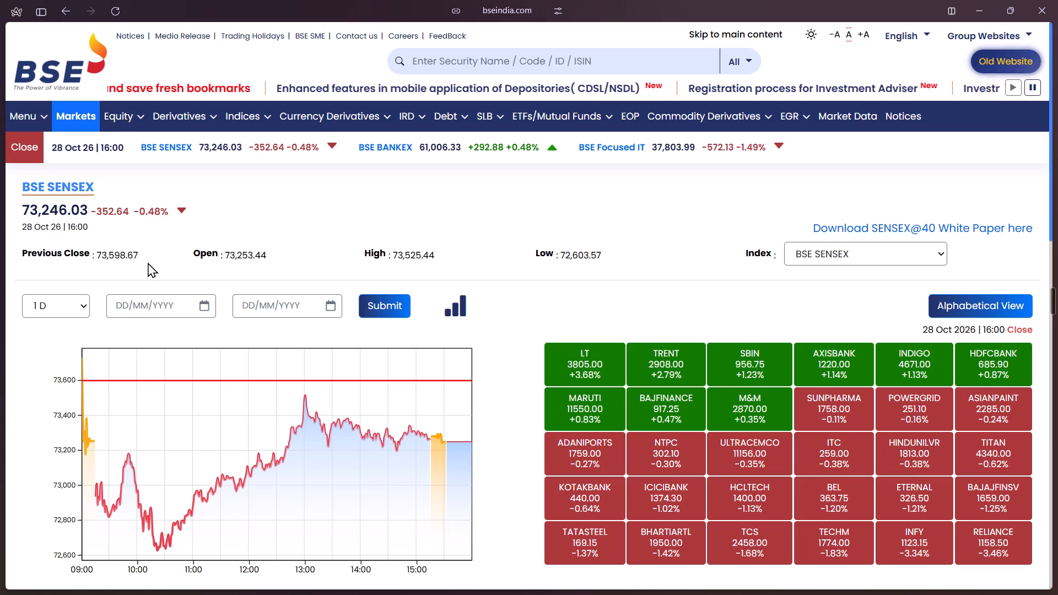
pyautogui.scroll(-1, 148, 262)
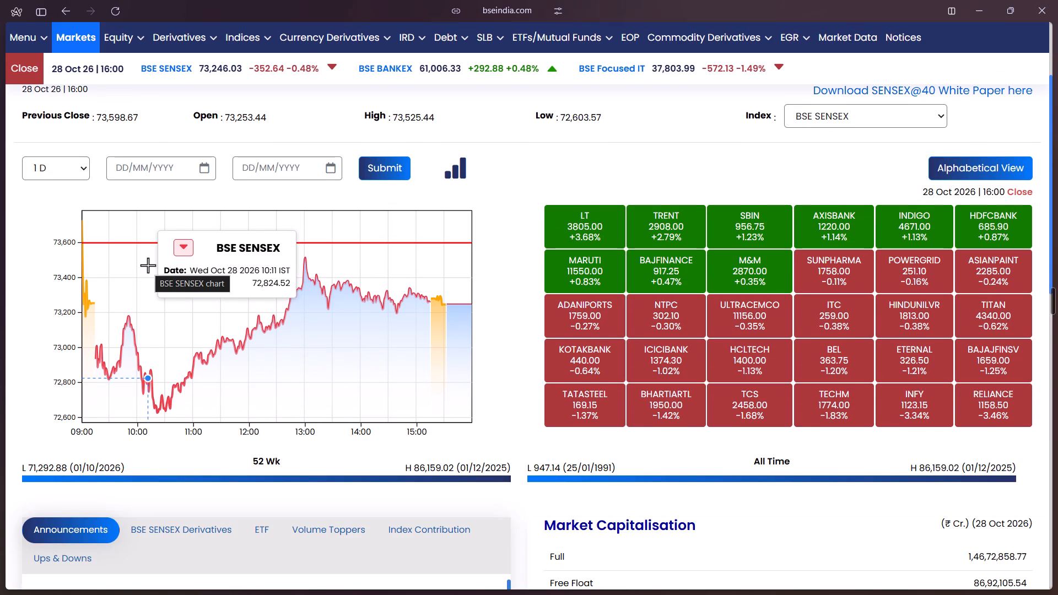
pyautogui.scroll(2, 36, 295)
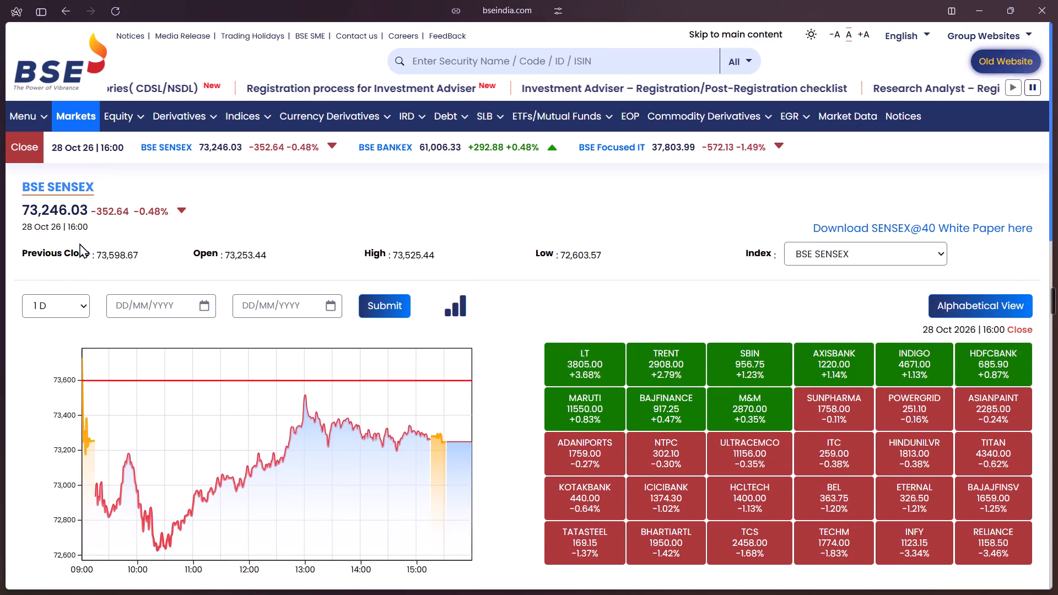
# Open the derivatives pre-open session page showing the BSE Derivative Streamer.
pyautogui.click(156, 128)
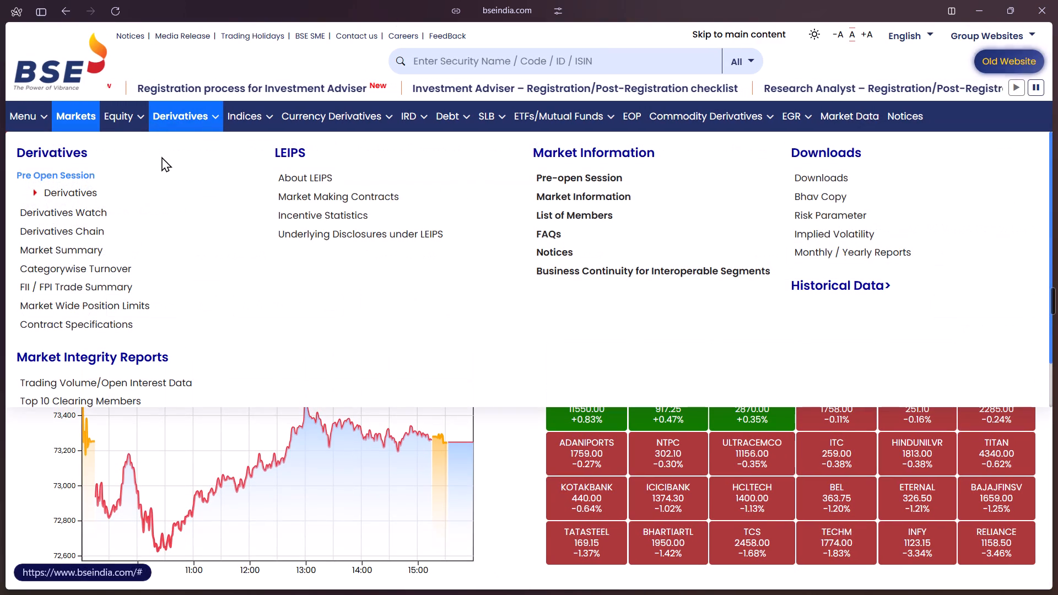
pyautogui.click(74, 198)
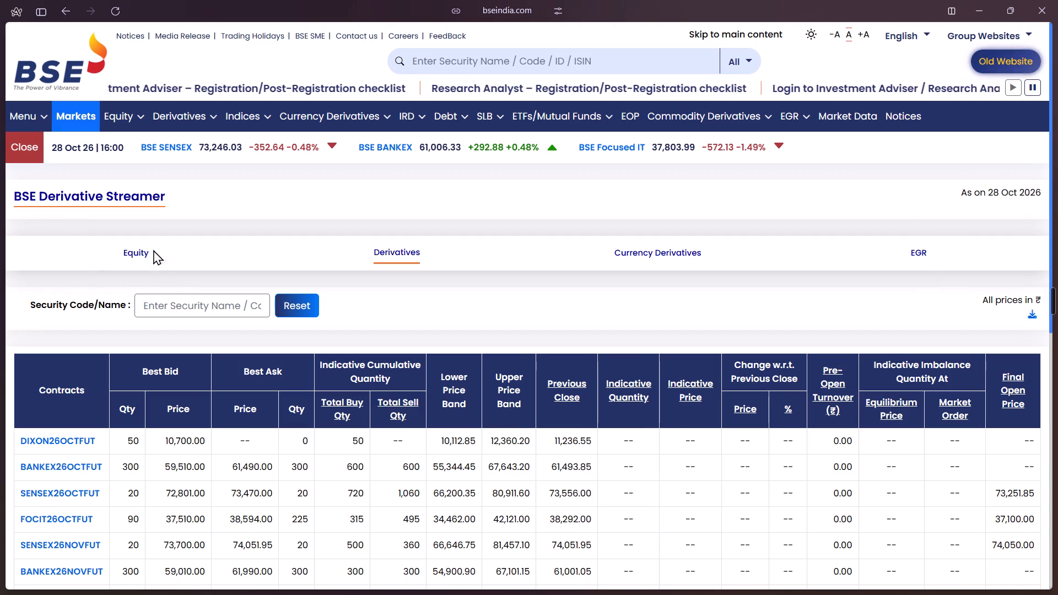
# Open the Derivatives Chain page and set the underlying asset of the index options to SX50.
pyautogui.click(175, 119)
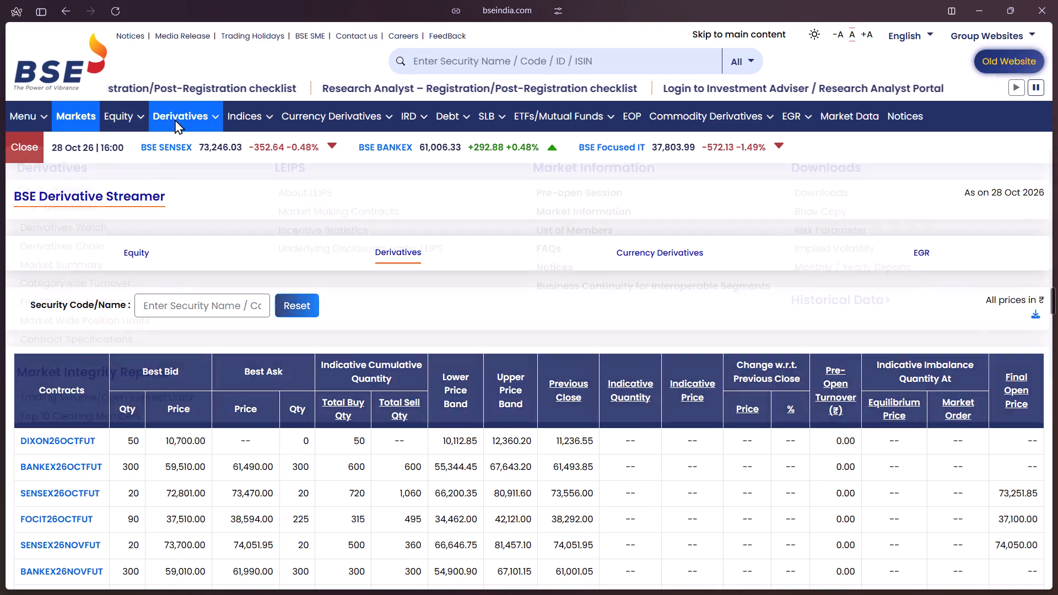
pyautogui.click(71, 228)
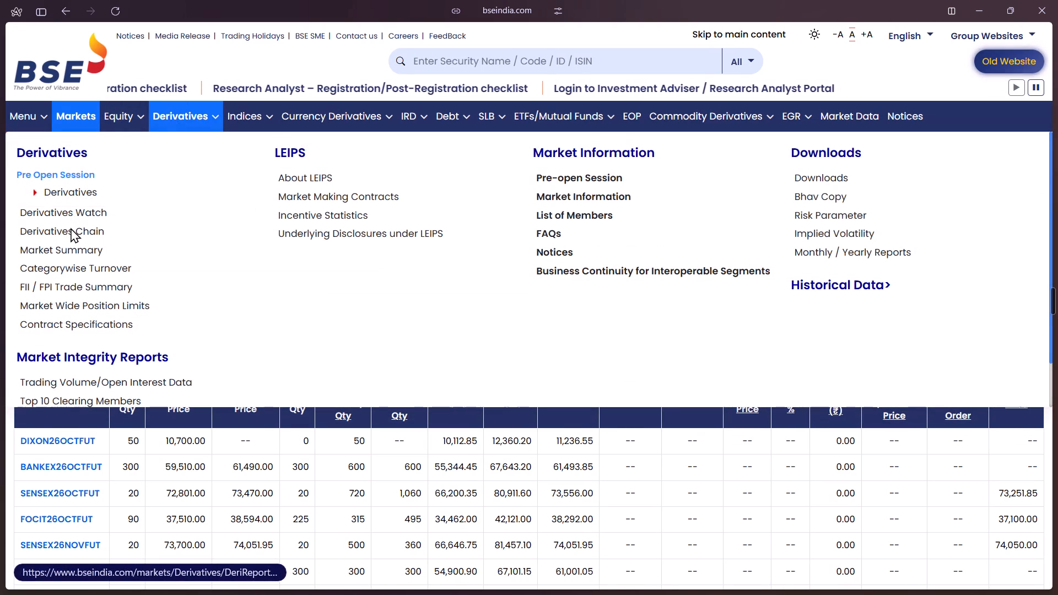
pyautogui.click(444, 256)
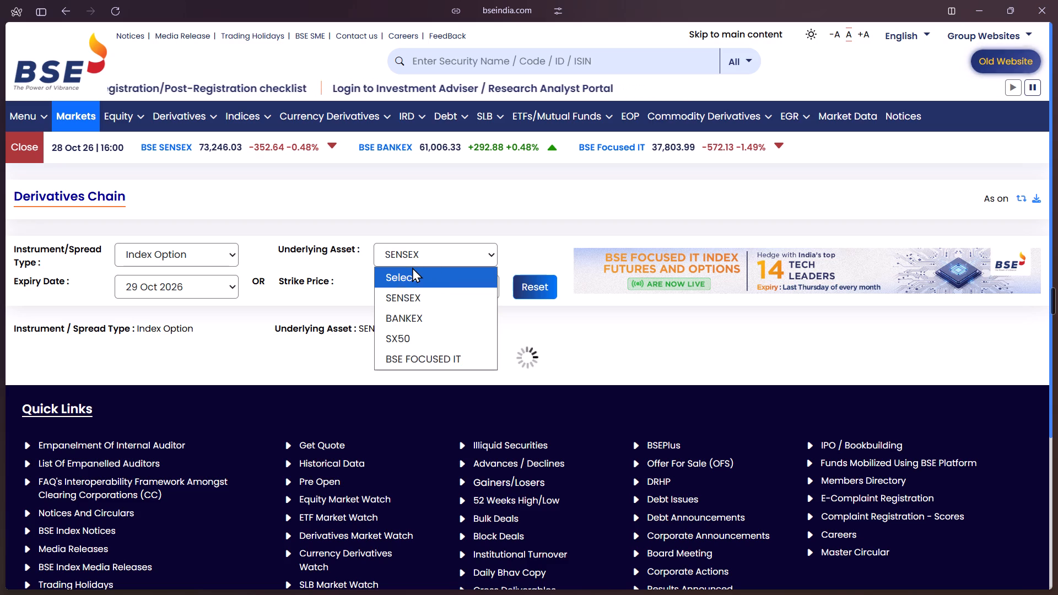
pyautogui.click(402, 342)
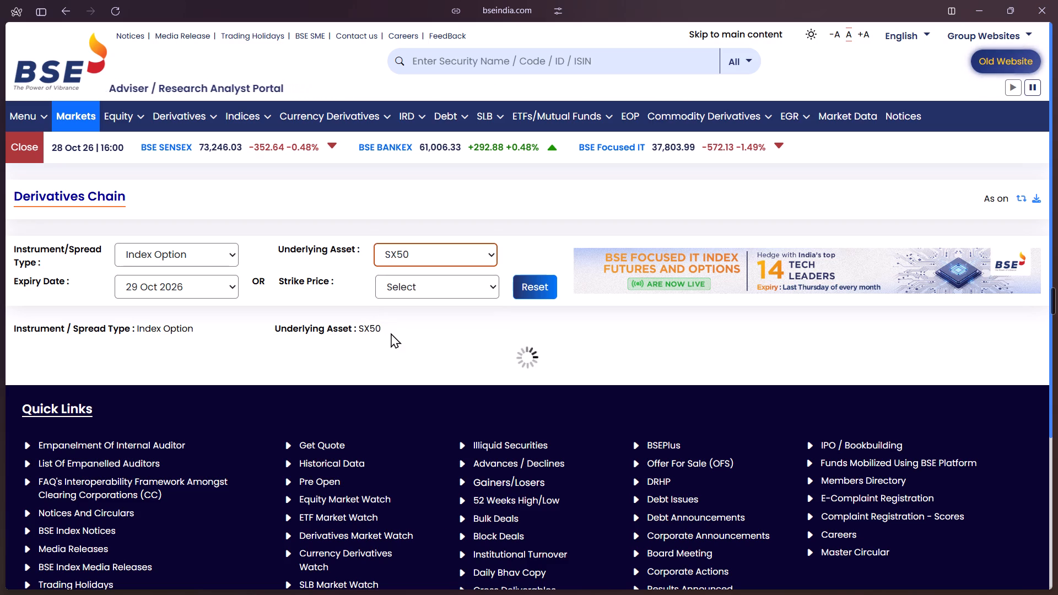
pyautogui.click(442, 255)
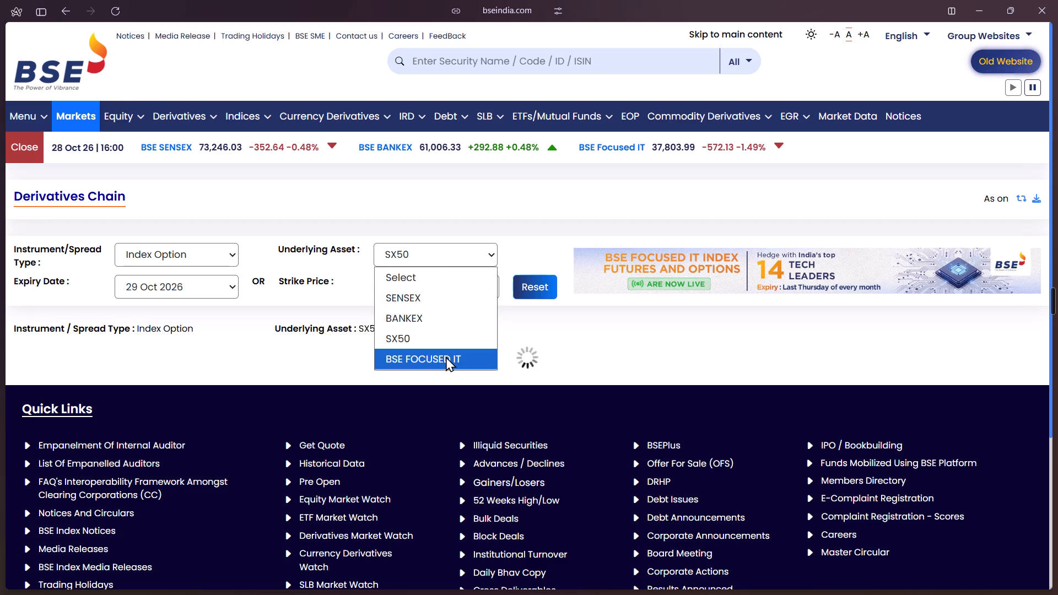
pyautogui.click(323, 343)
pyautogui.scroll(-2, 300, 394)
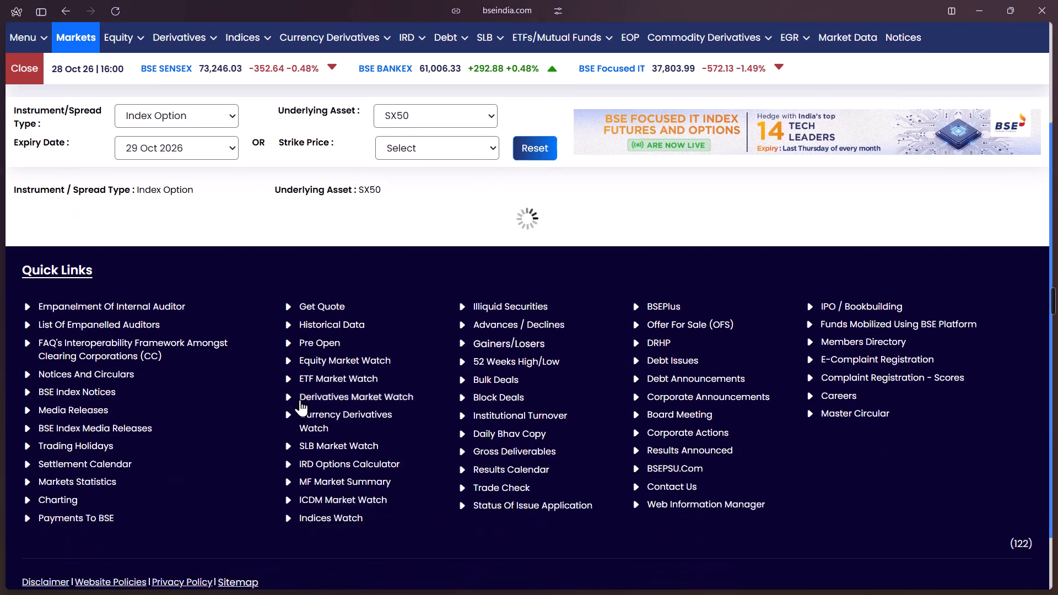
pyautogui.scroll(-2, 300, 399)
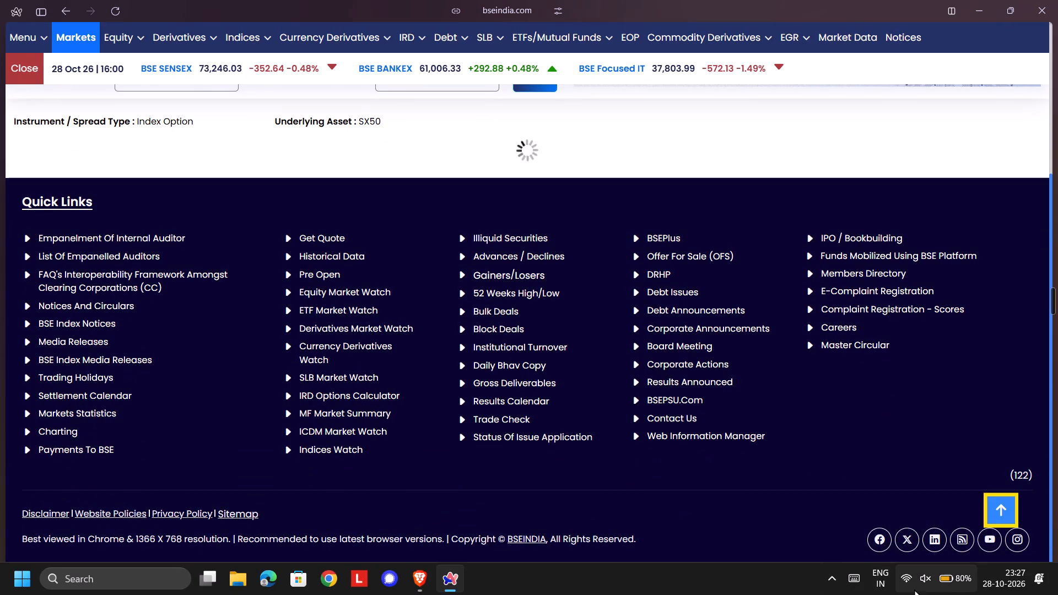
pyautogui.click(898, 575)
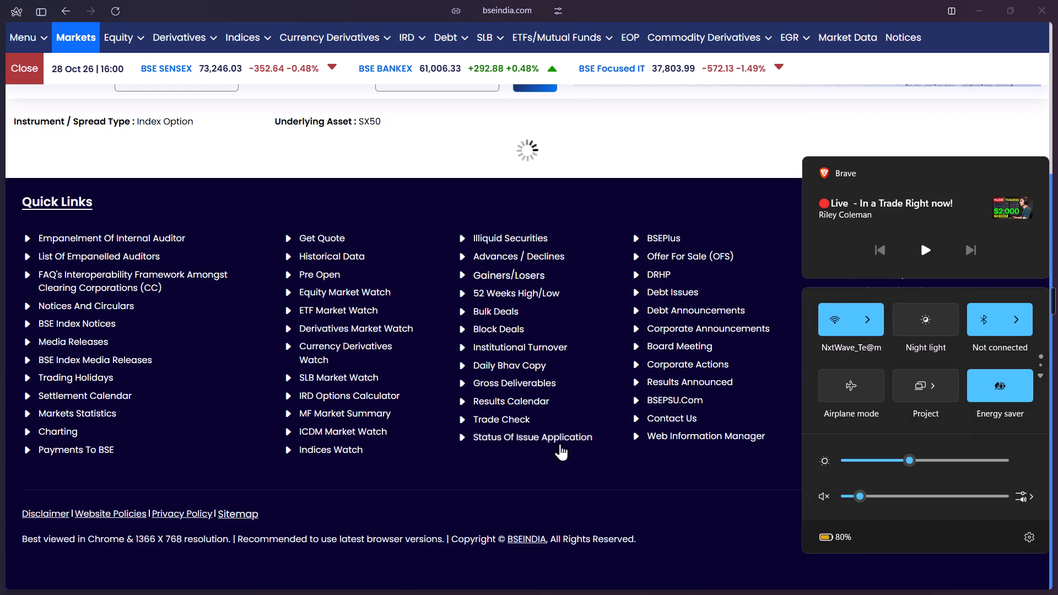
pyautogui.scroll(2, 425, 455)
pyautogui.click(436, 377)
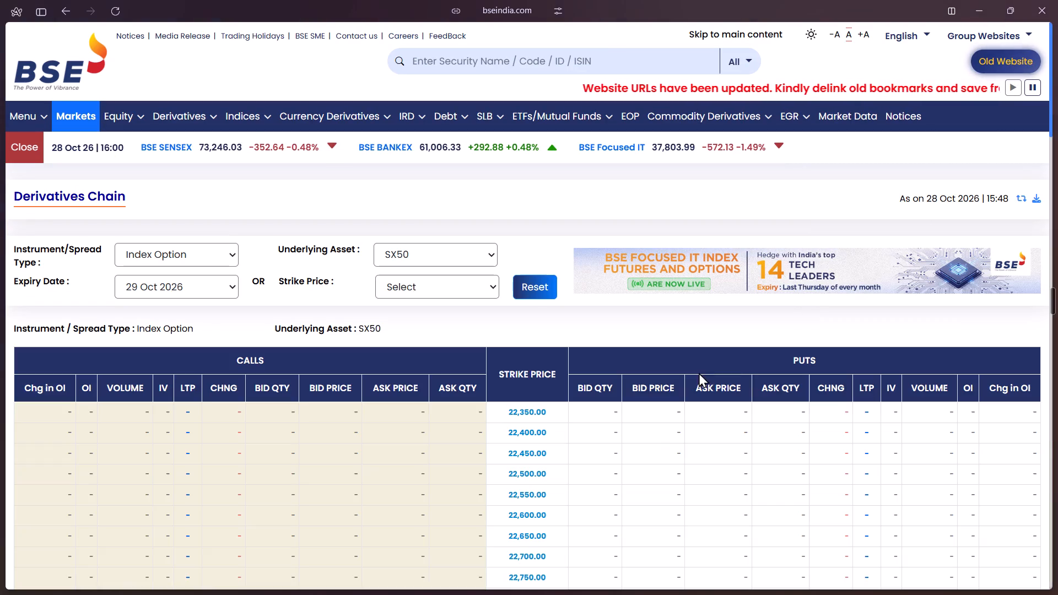
# Look through the calls and puts across strikes in the 29 Oct 2026 SX50 derivatives chain.
pyautogui.scroll(-6, 532, 336)
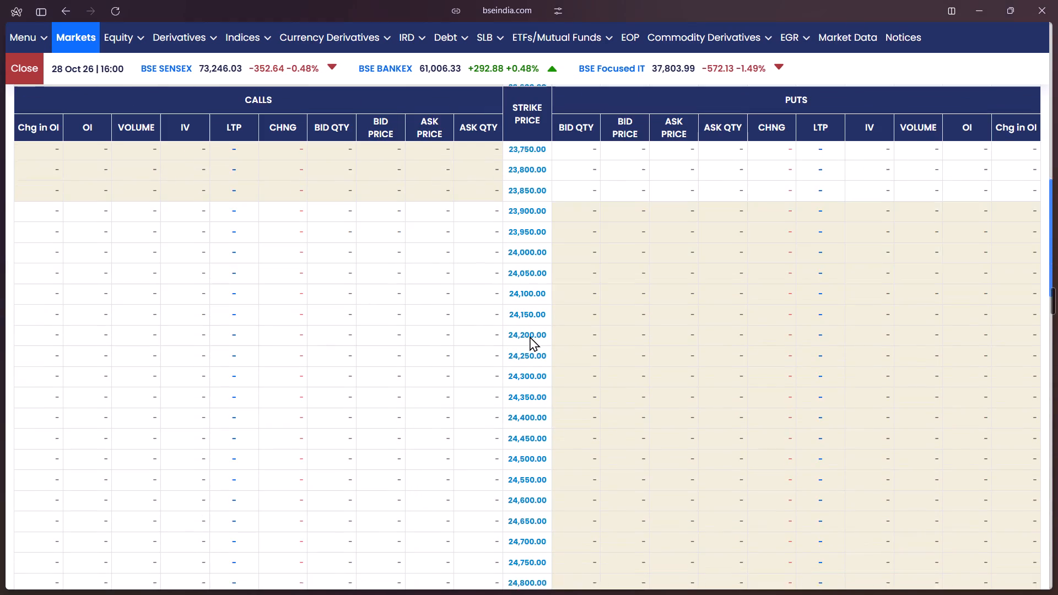
pyautogui.scroll(6, 530, 336)
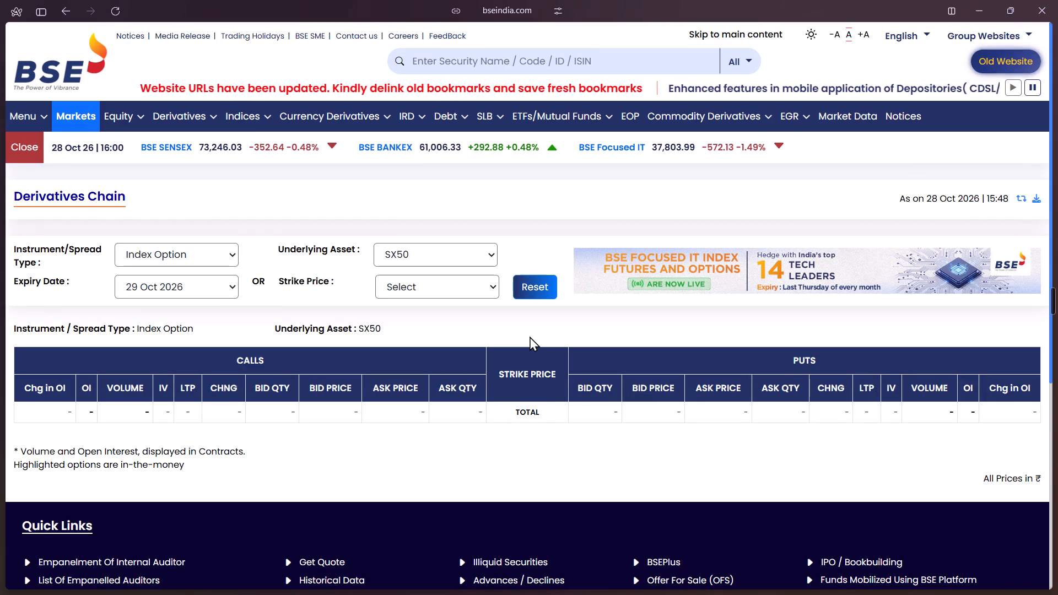
# Switch the underlying asset of the derivatives chain to BSE FOCUSED IT.
pyautogui.click(486, 255)
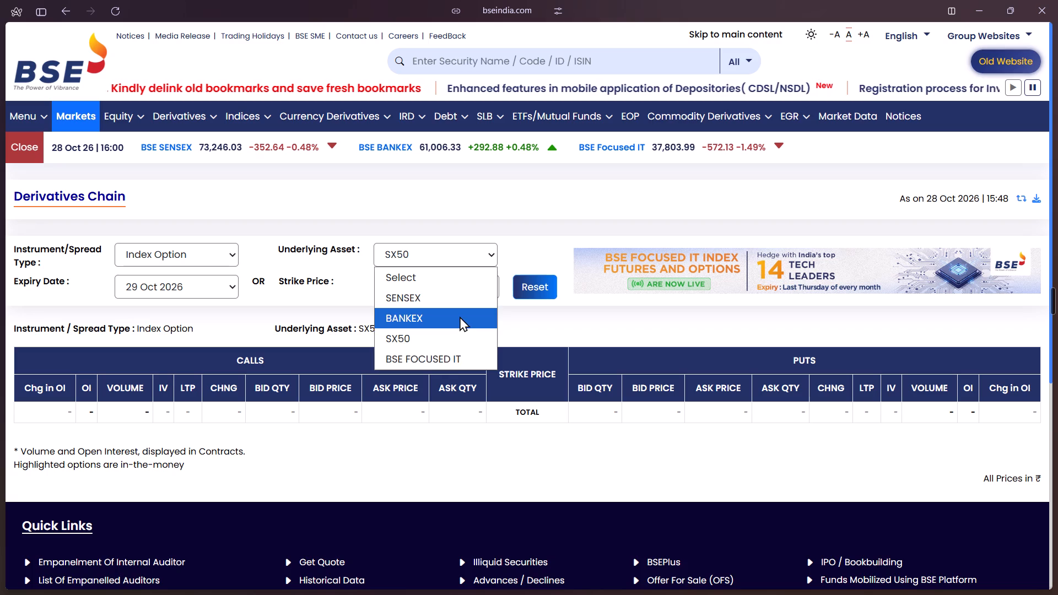
pyautogui.click(458, 360)
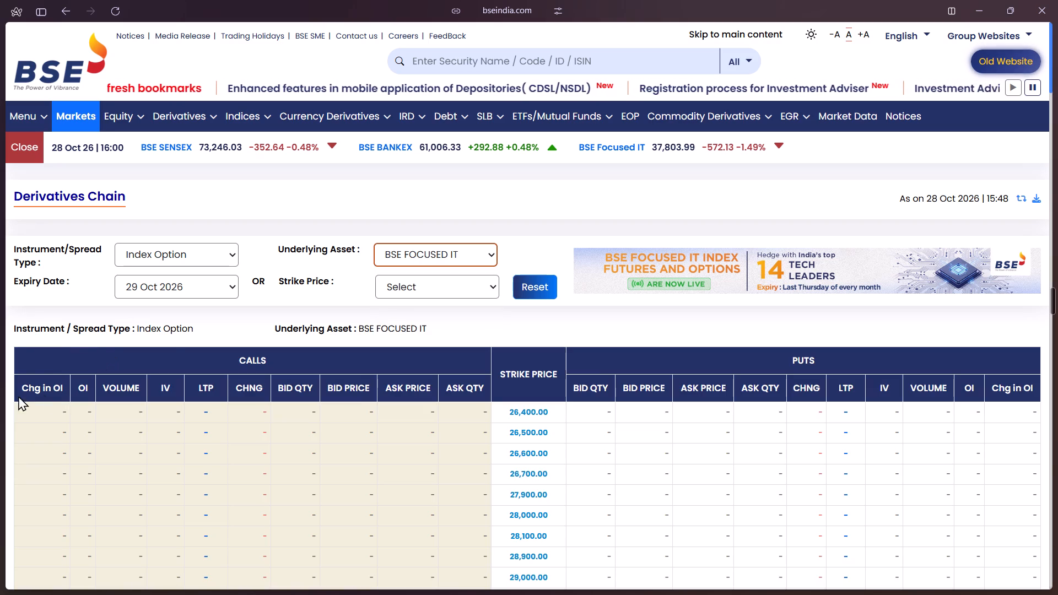
# Switch to the Kite tab and change the workspace to Default.
pyautogui.click(32, 445)
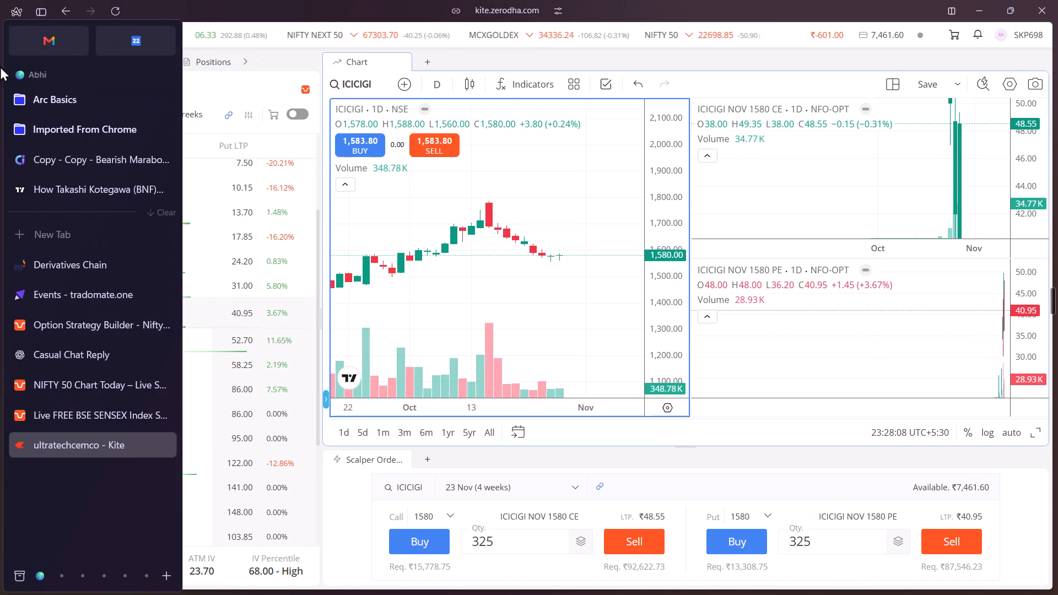
pyautogui.moveTo(106, 34); pyautogui.dragTo(112, 37)
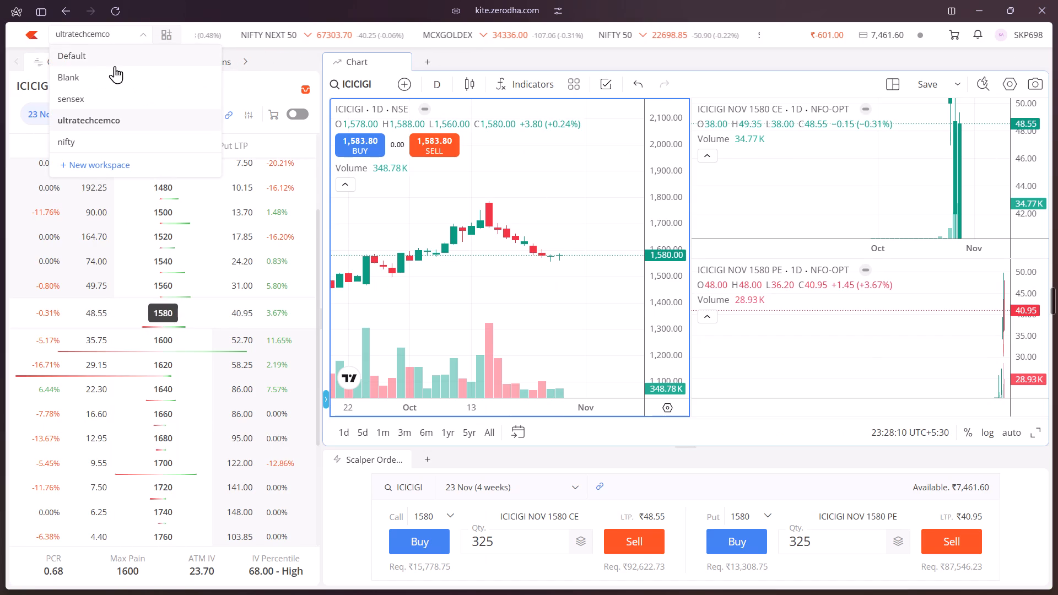
pyautogui.click(115, 63)
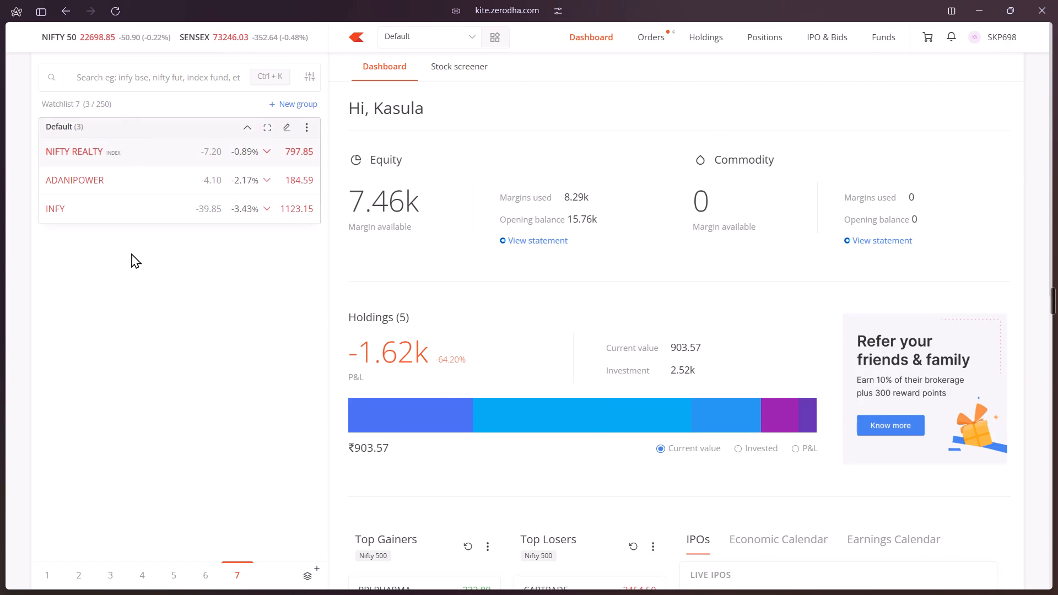
pyautogui.moveTo(121, 394); pyautogui.dragTo(200, 399)
# Browse Kite's ready-made watchlists for indices, F&O stocks and ETFs, and open the Major Indices list.
pyautogui.click(312, 577)
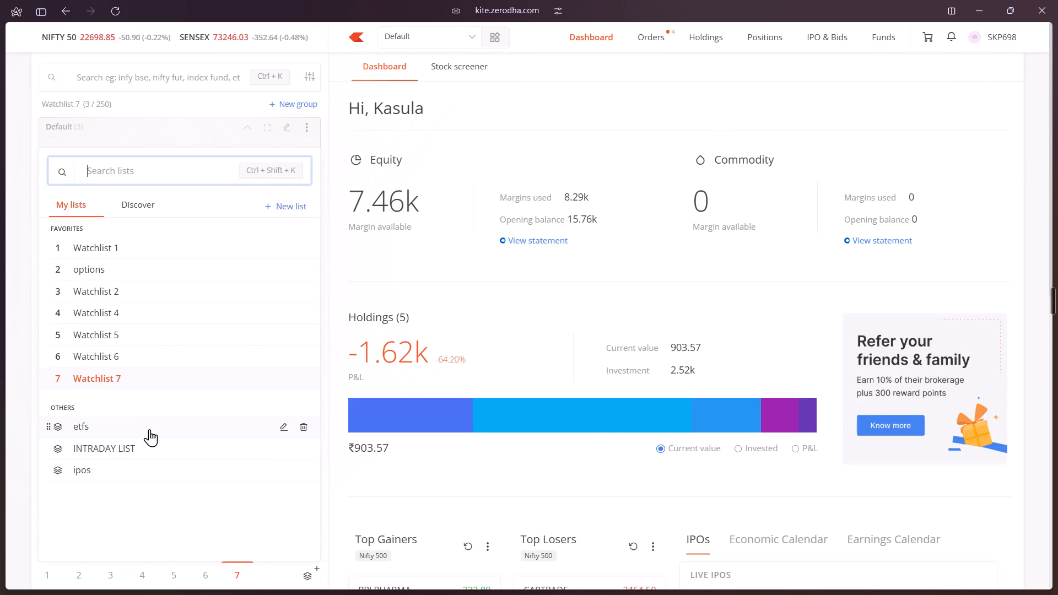
pyautogui.click(145, 198)
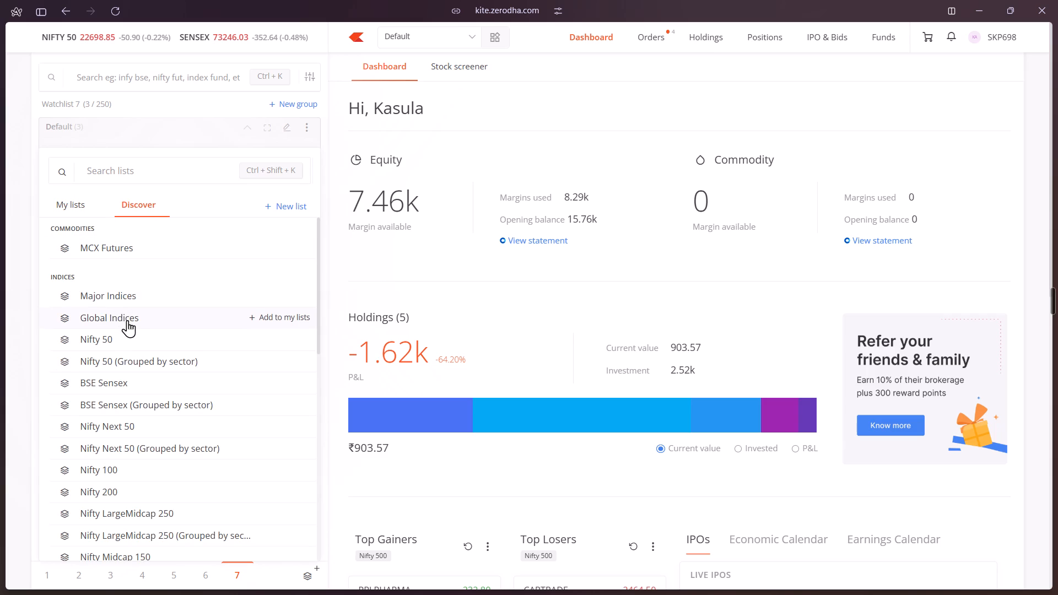
pyautogui.scroll(-2, 127, 320)
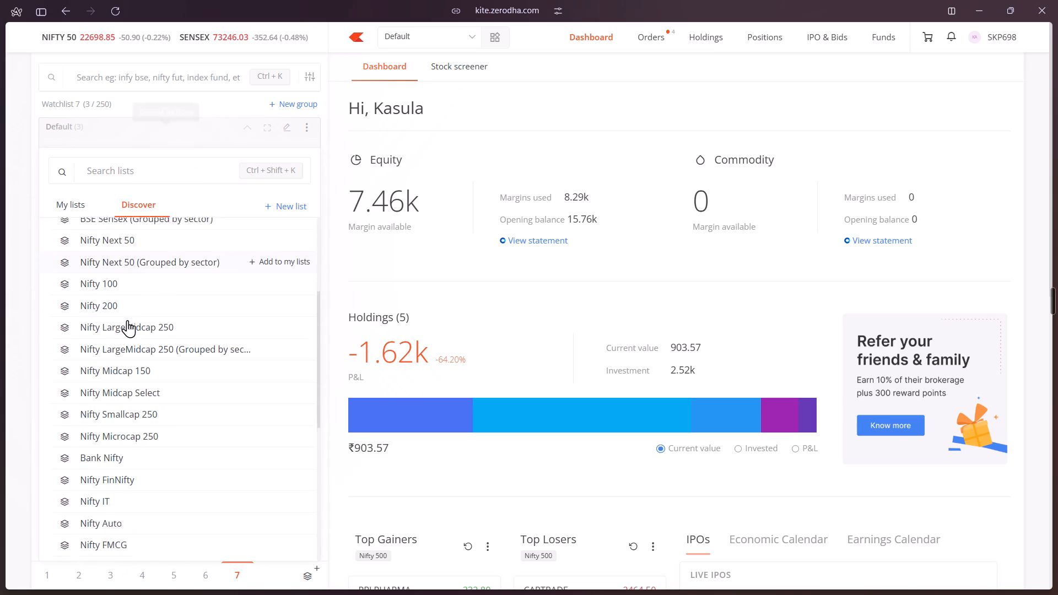
pyautogui.scroll(-1, 127, 320)
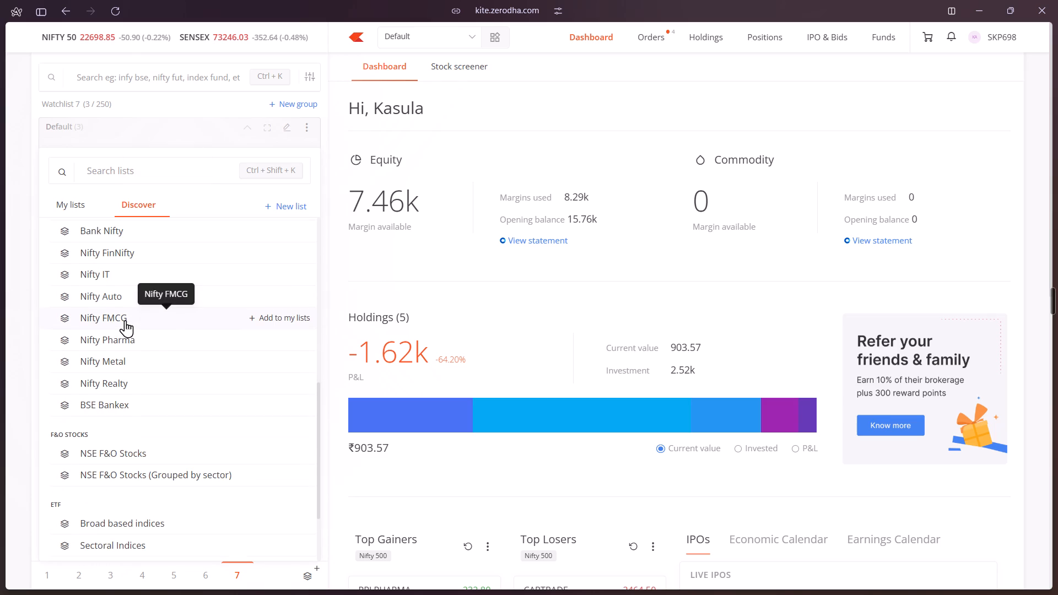
pyautogui.scroll(3, 125, 320)
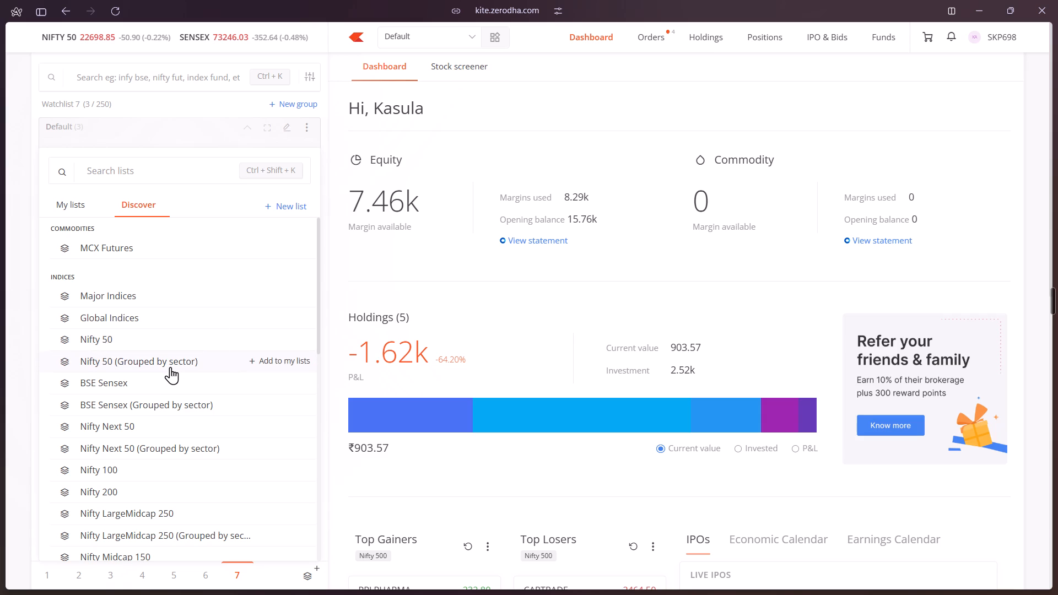
pyautogui.click(163, 297)
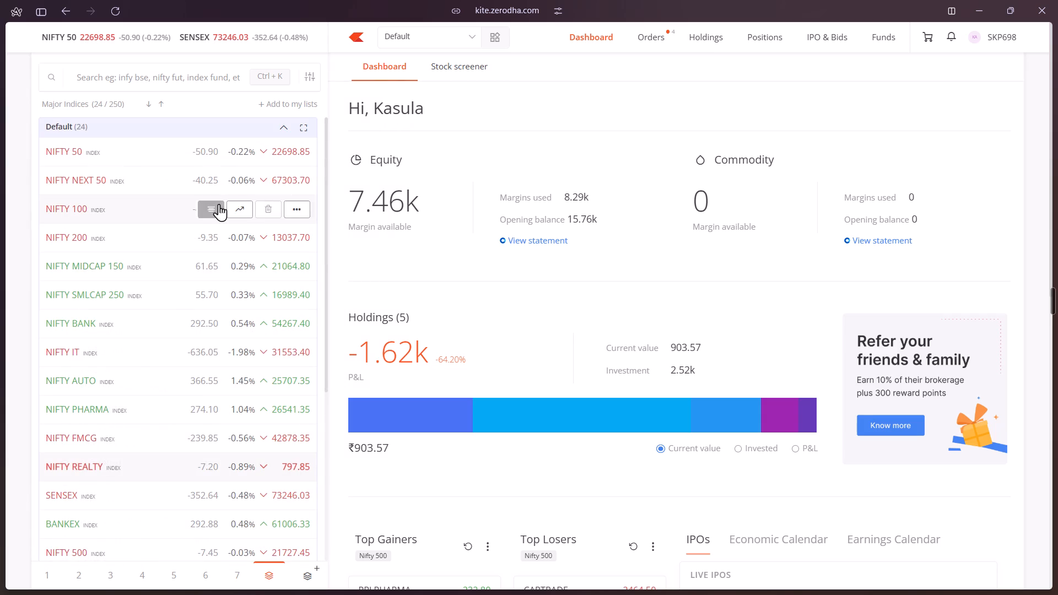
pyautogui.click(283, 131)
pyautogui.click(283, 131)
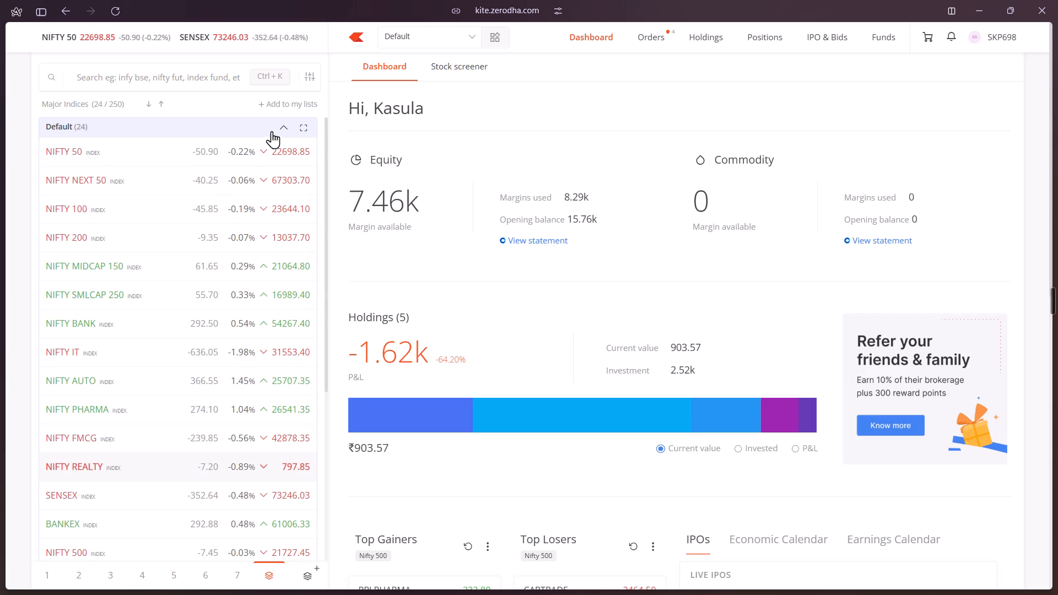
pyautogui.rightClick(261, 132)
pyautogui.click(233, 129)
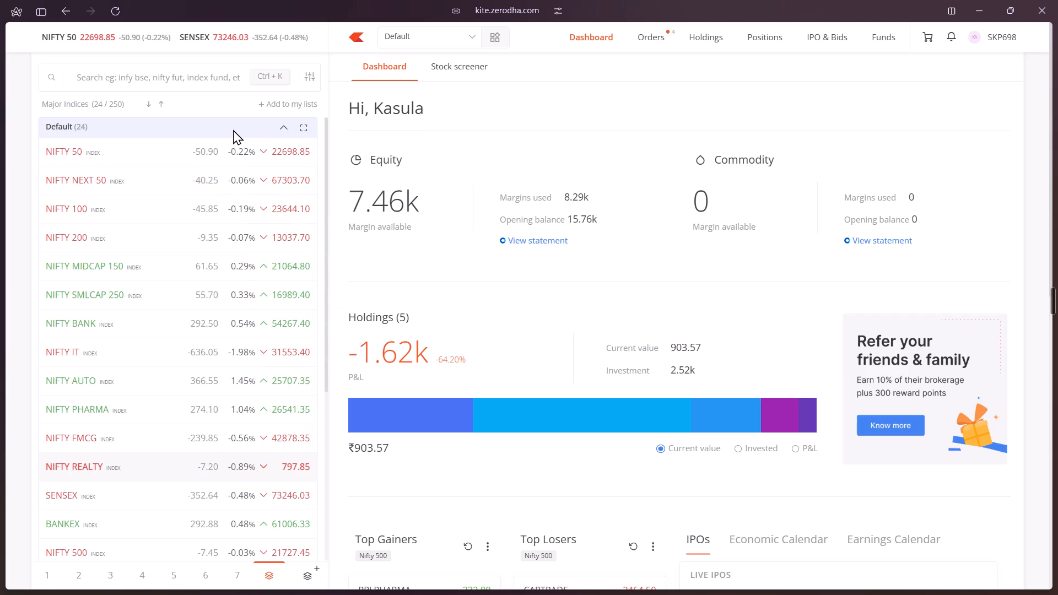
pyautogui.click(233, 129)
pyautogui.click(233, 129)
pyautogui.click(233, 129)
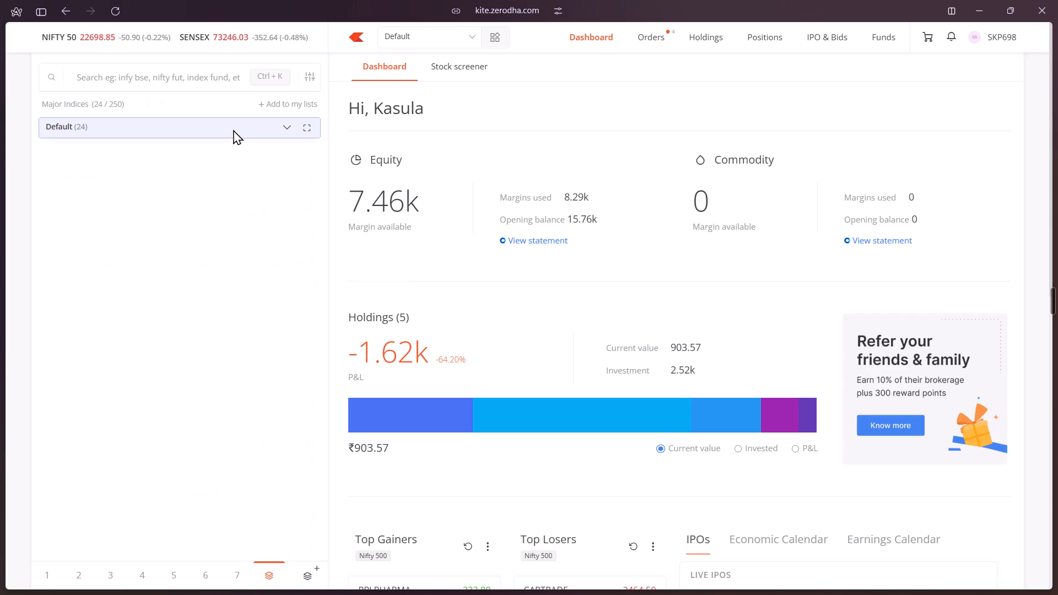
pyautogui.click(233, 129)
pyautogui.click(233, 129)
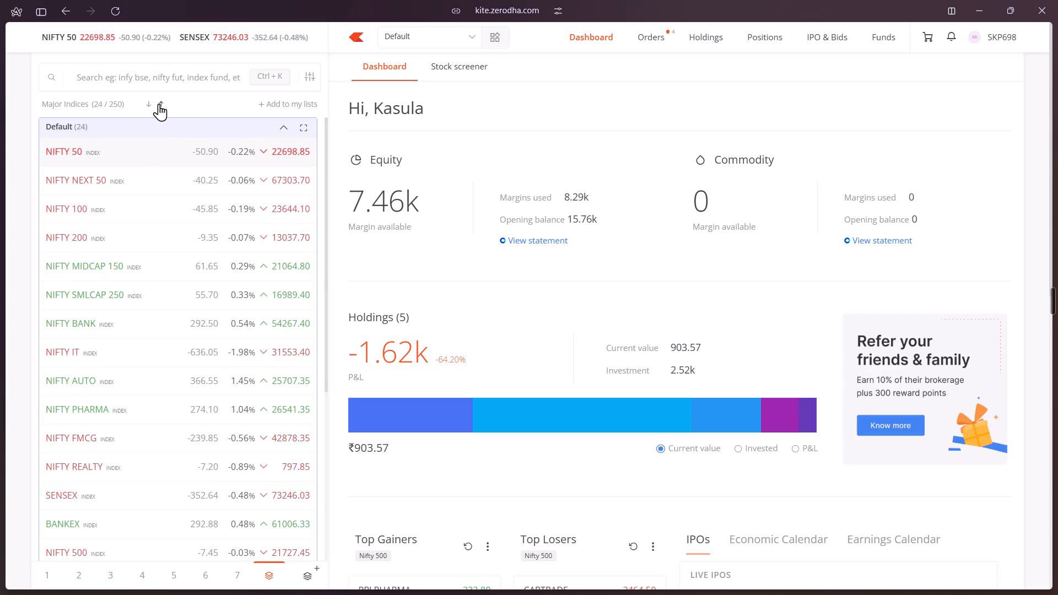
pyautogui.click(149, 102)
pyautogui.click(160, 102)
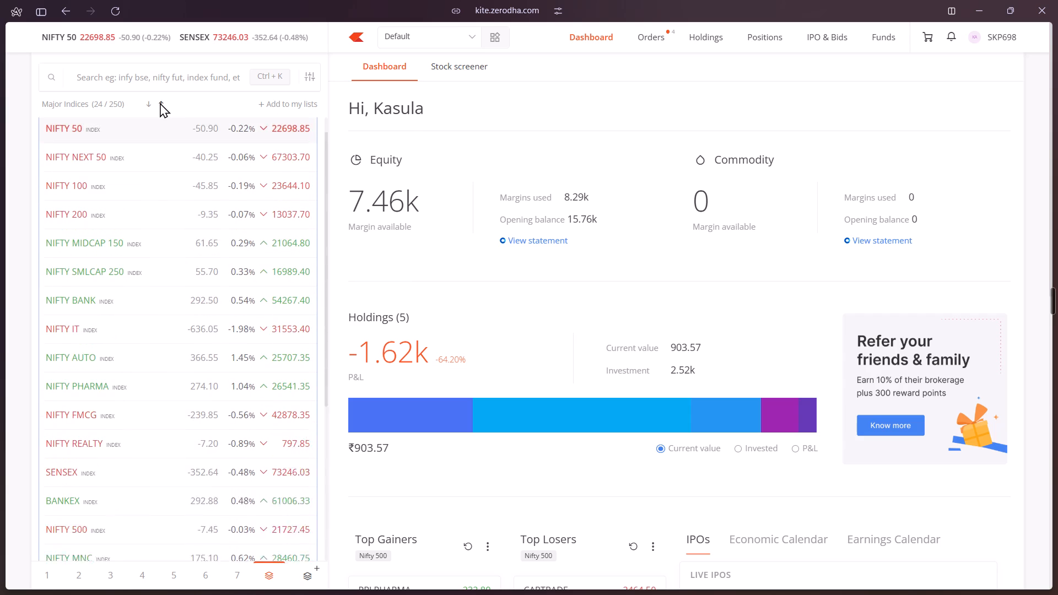
# Look through the Major Indices list and expand the market depth of BANKEX.
pyautogui.scroll(-1, 208, 255)
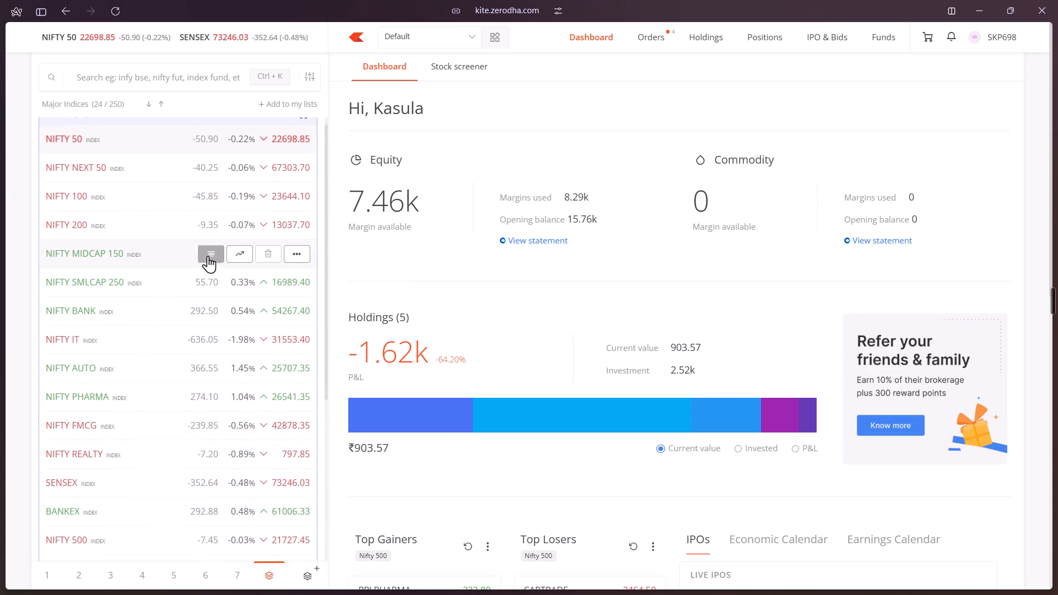
pyautogui.scroll(-1, 208, 256)
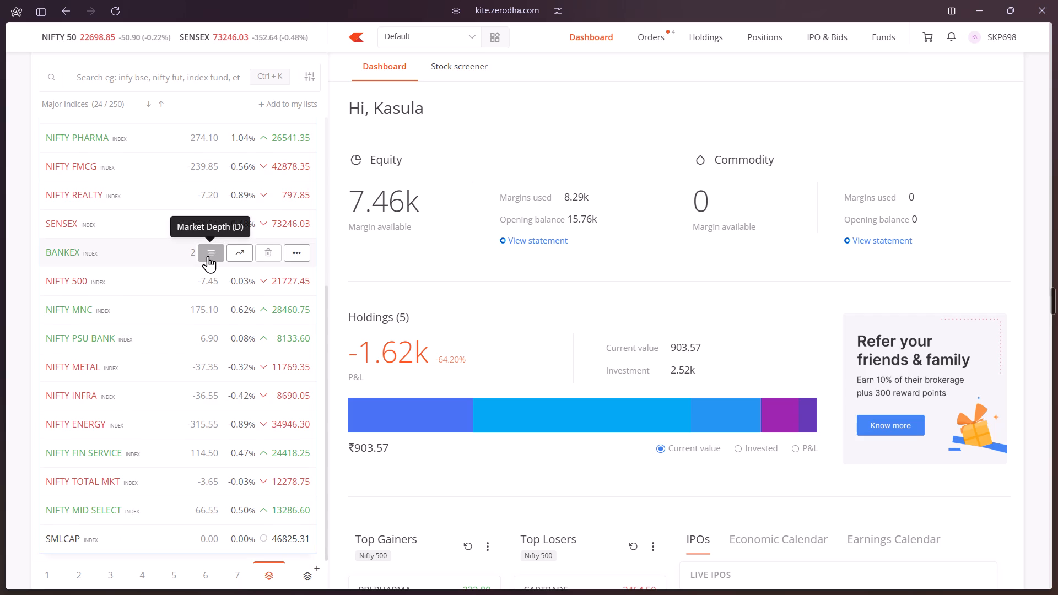
pyautogui.scroll(4, 208, 256)
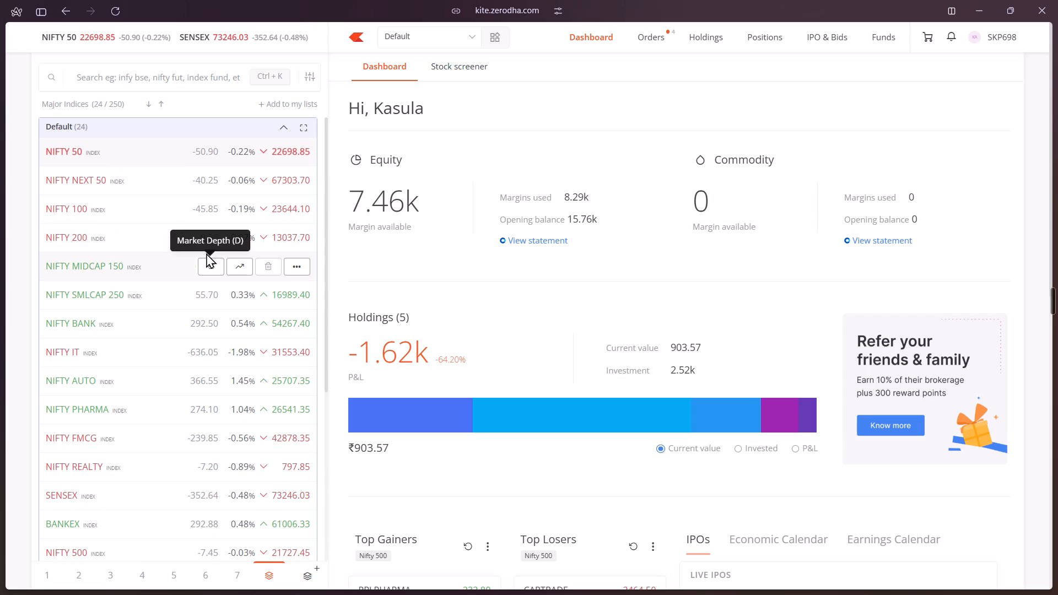
pyautogui.scroll(-1, 204, 256)
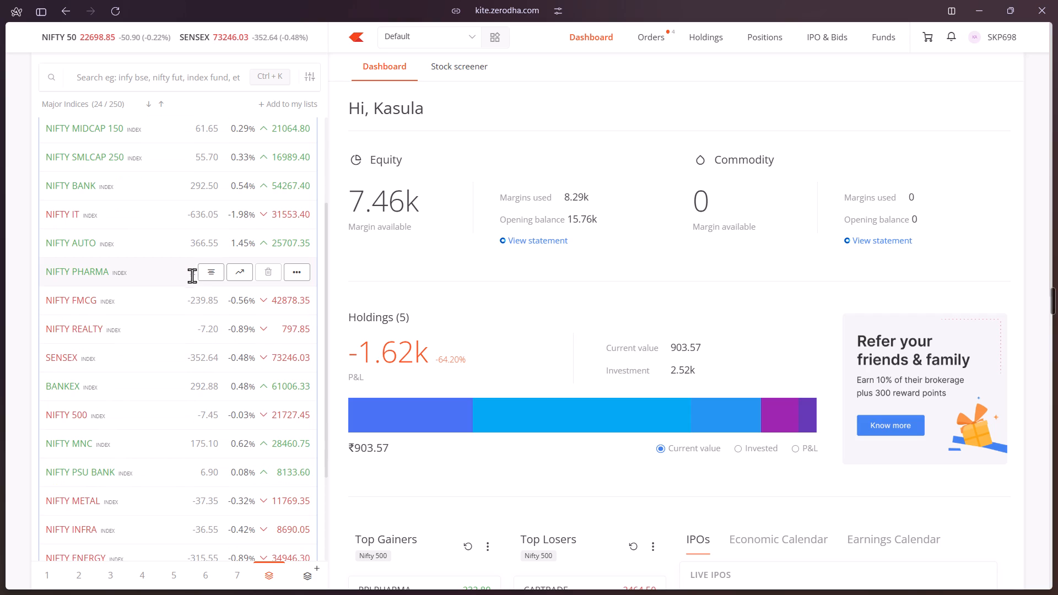
pyautogui.click(63, 389)
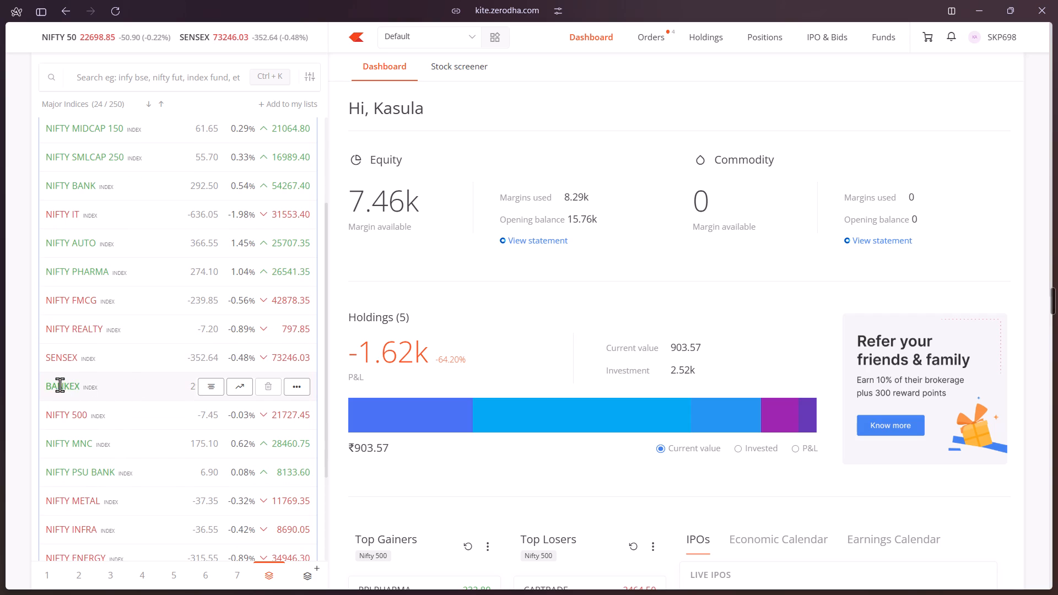
pyautogui.click(60, 385)
pyautogui.click(208, 389)
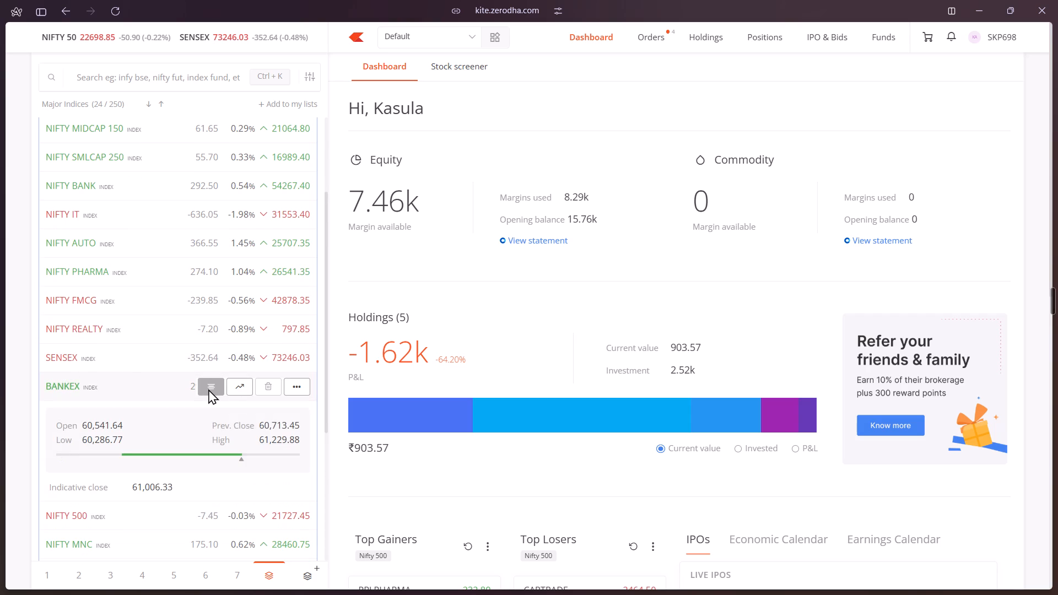
# Open the BANKEX daily chart and its option chain to examine call and put prices and open interest.
pyautogui.click(234, 385)
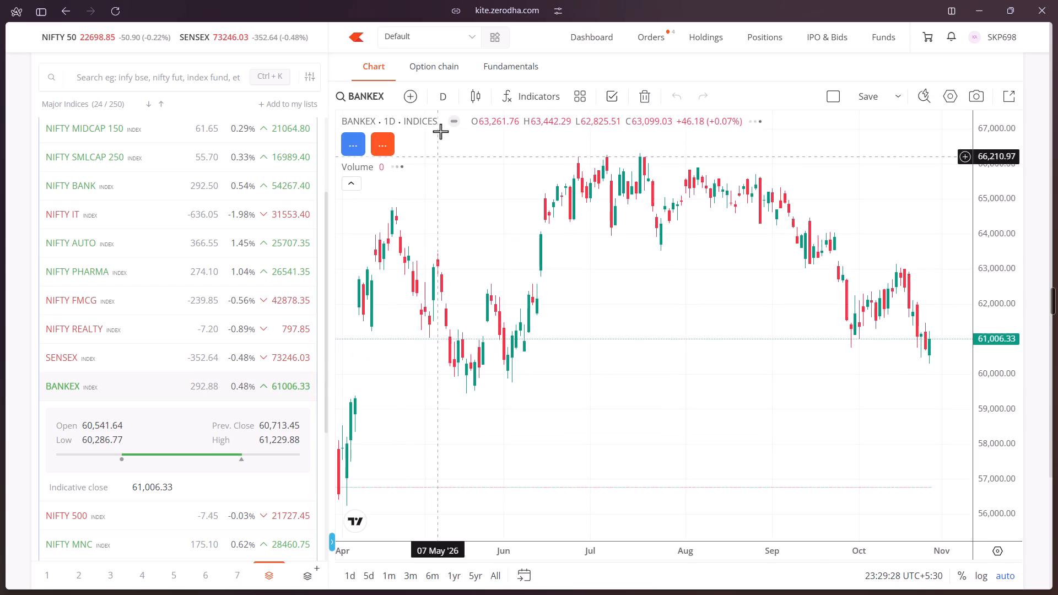
pyautogui.click(449, 77)
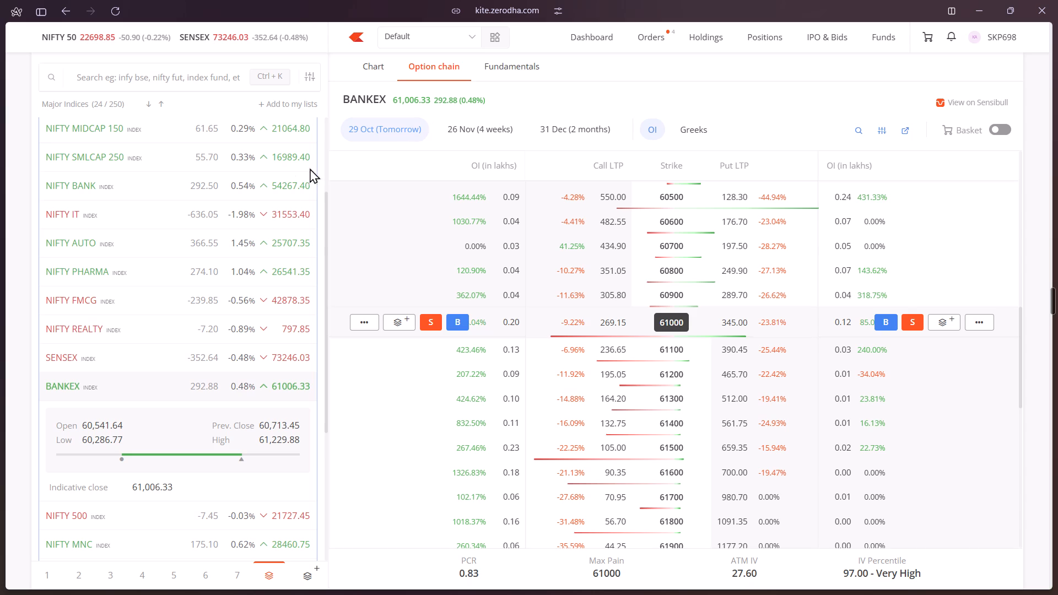
# Open the daily chart of NIFTY IT from the Major Indices list.
pyautogui.click(235, 220)
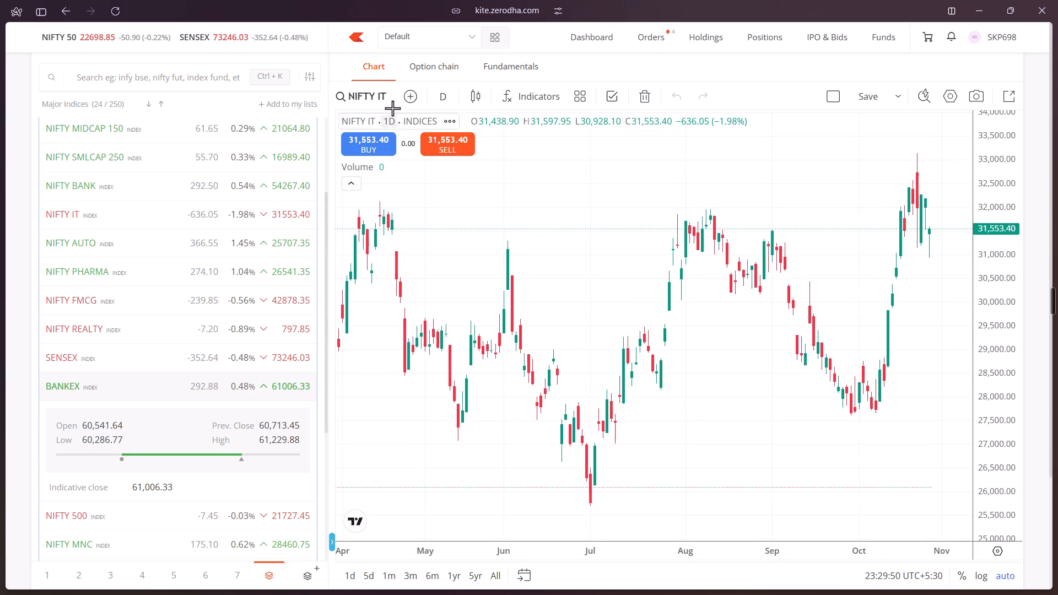
# Check the option chains of NIFTY IT and NIFTY BANK.
pyautogui.click(427, 73)
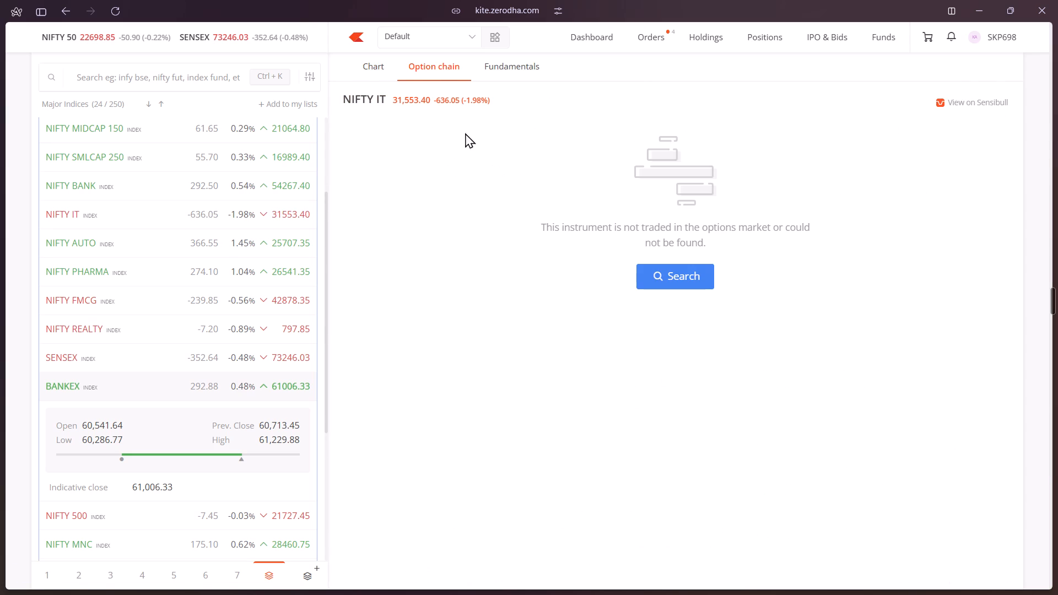
pyautogui.click(382, 71)
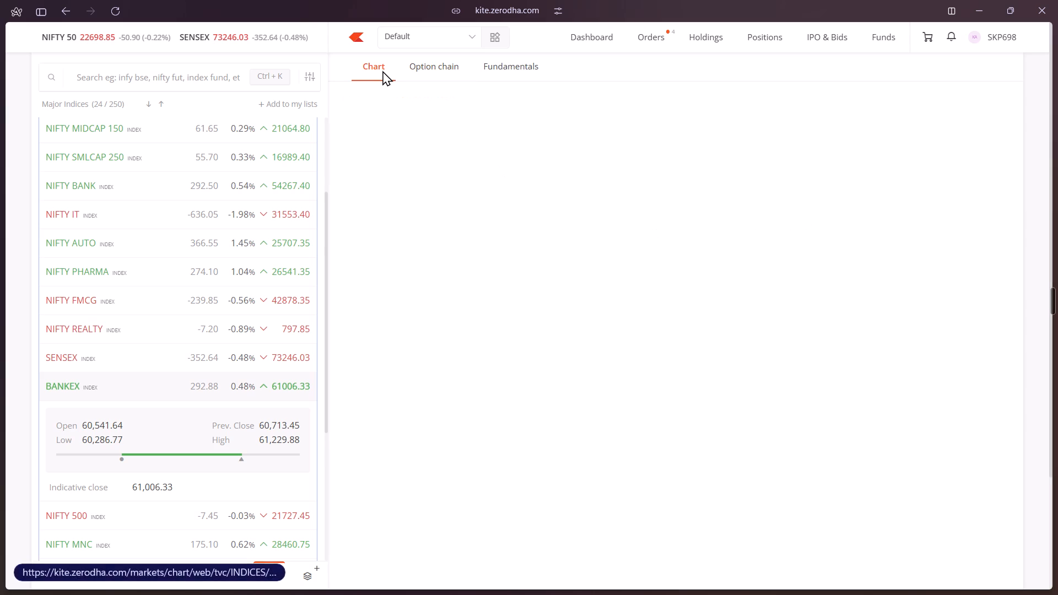
pyautogui.click(251, 188)
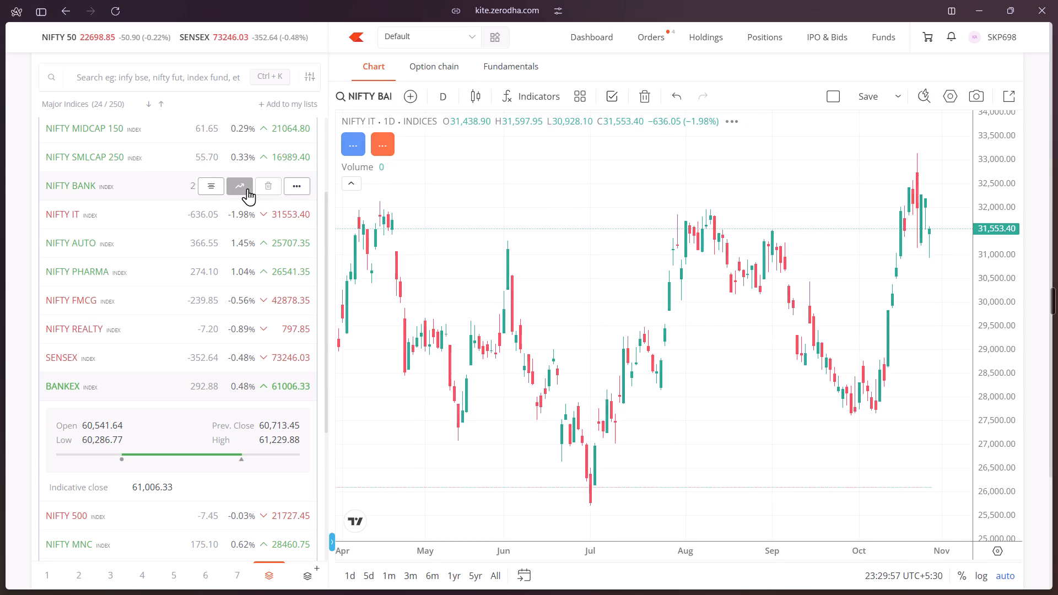
pyautogui.click(437, 75)
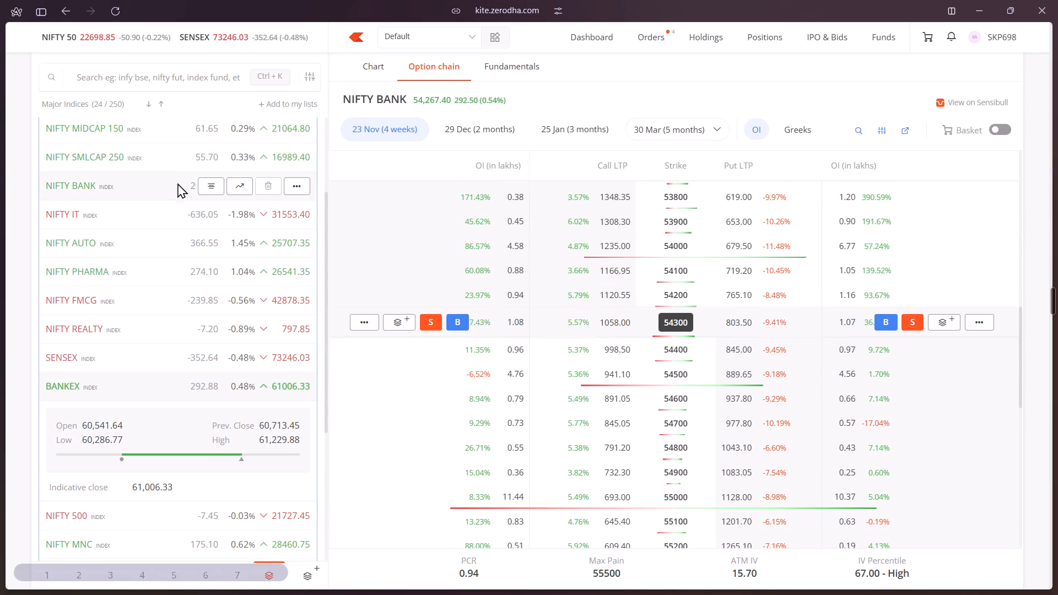
# Check whether option chains are available for the NIFTY AUTO, NIFTY PHARMA and NIFTY REALTY indices.
pyautogui.click(240, 241)
pyautogui.click(442, 72)
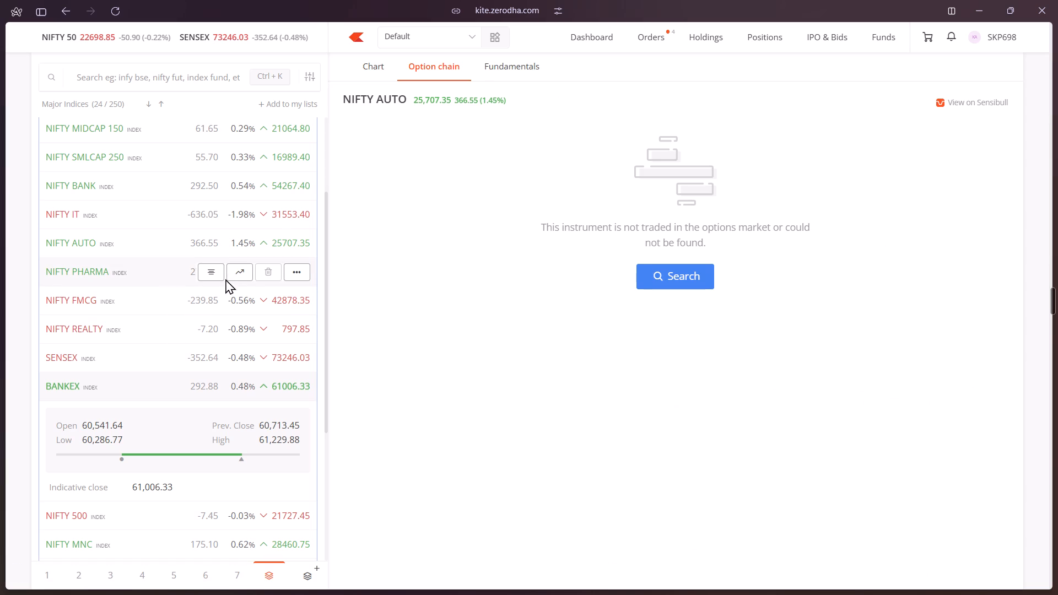
pyautogui.click(246, 279)
pyautogui.click(425, 74)
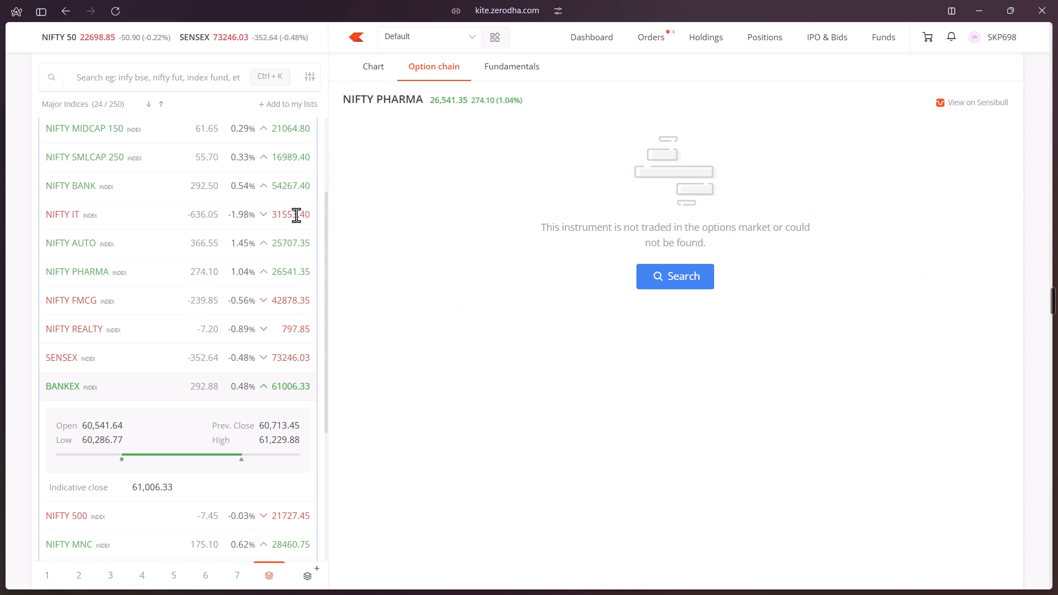
pyautogui.click(240, 331)
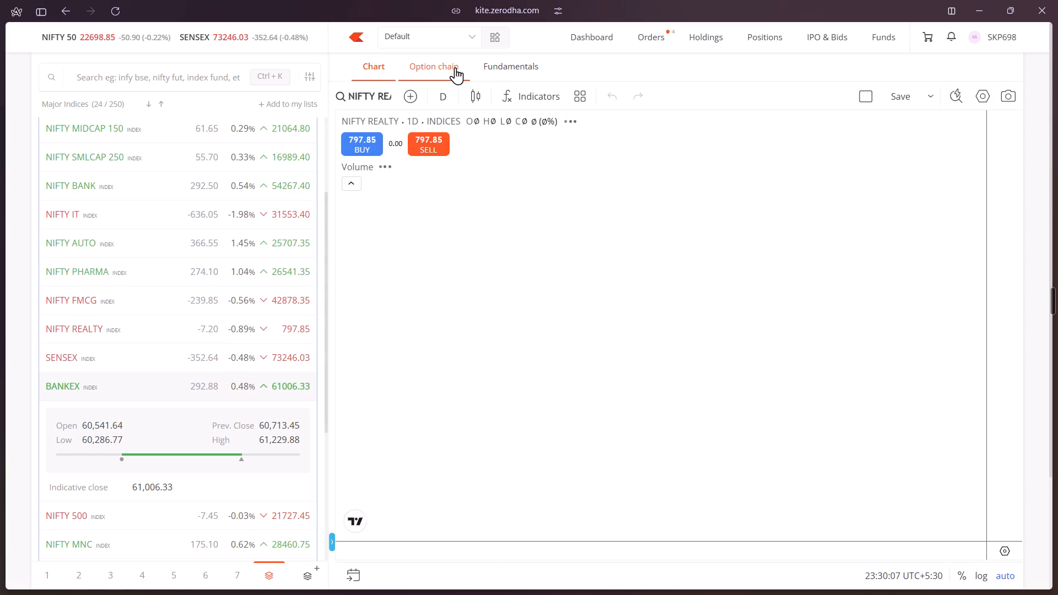
pyautogui.click(455, 67)
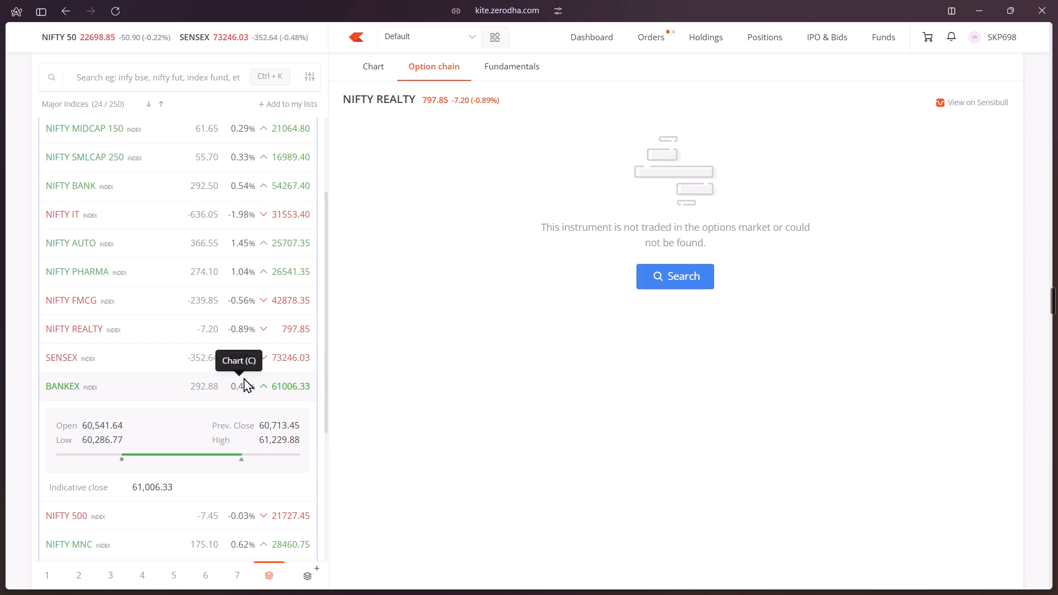
# Check whether option chains are available for NIFTY SMLCAP 250, NIFTY MIDCAP 150, NIFTY 200 and NIFTY 100.
pyautogui.scroll(1, 244, 377)
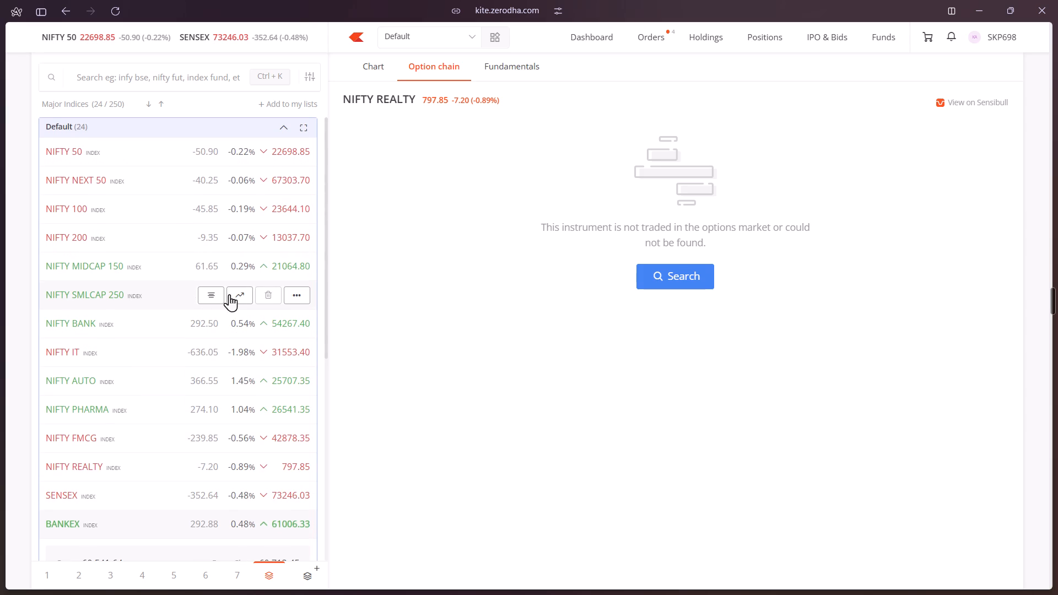
pyautogui.click(243, 294)
pyautogui.click(446, 60)
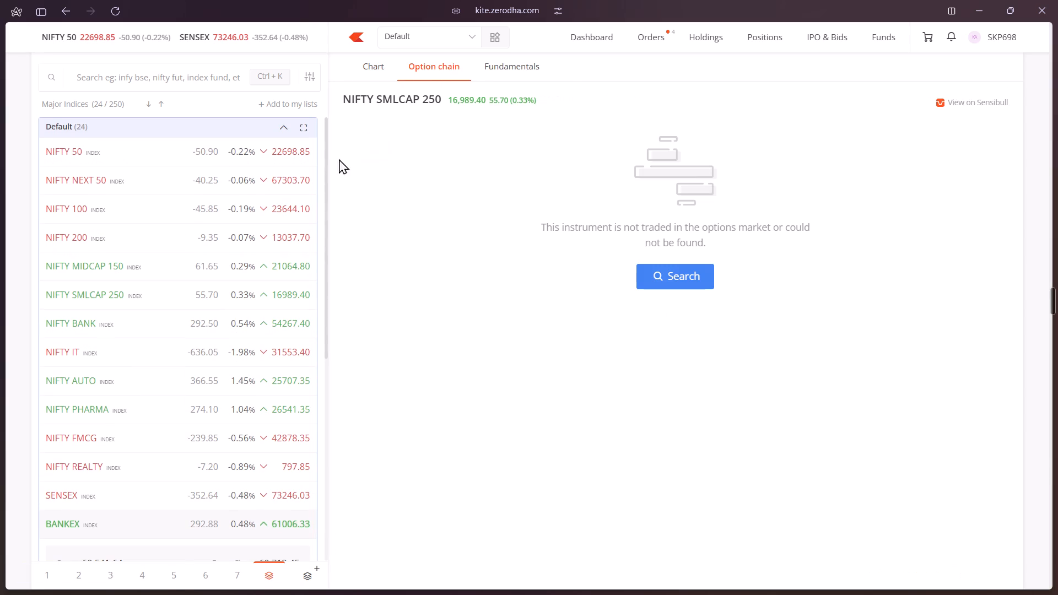
pyautogui.click(251, 268)
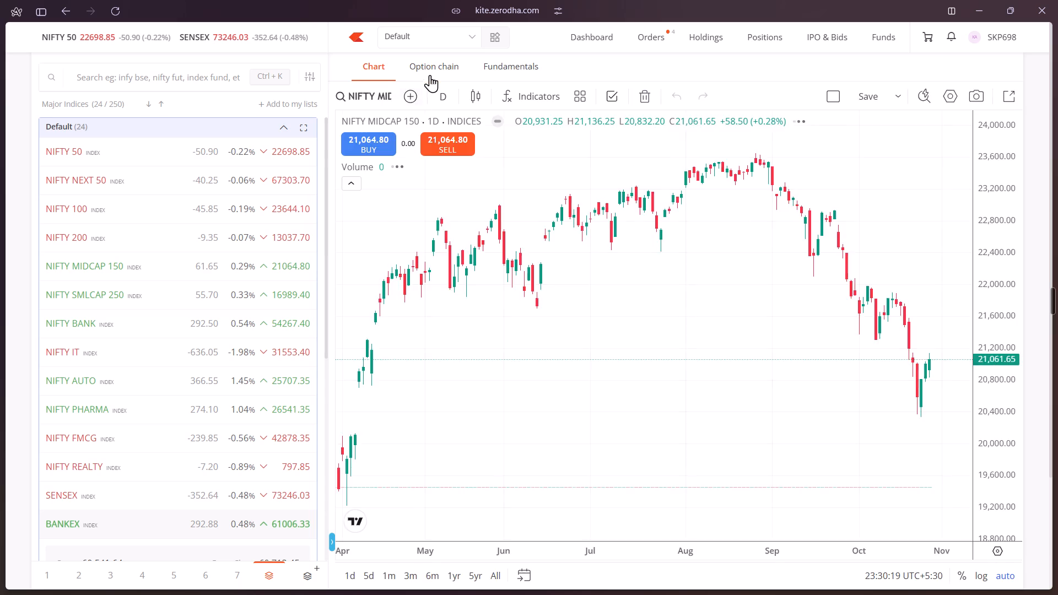
pyautogui.click(430, 73)
pyautogui.click(247, 244)
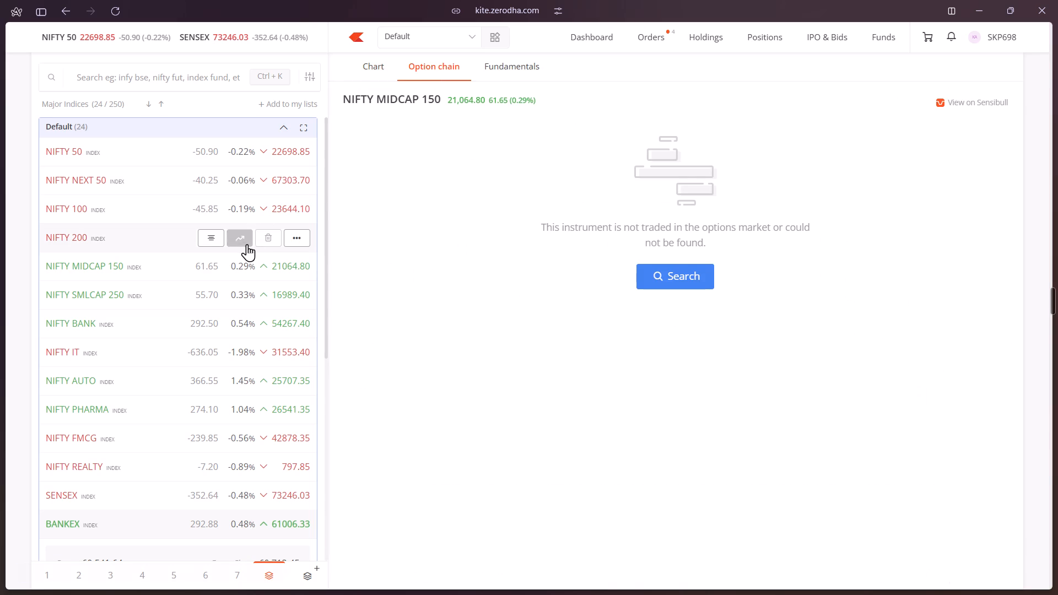
pyautogui.click(454, 58)
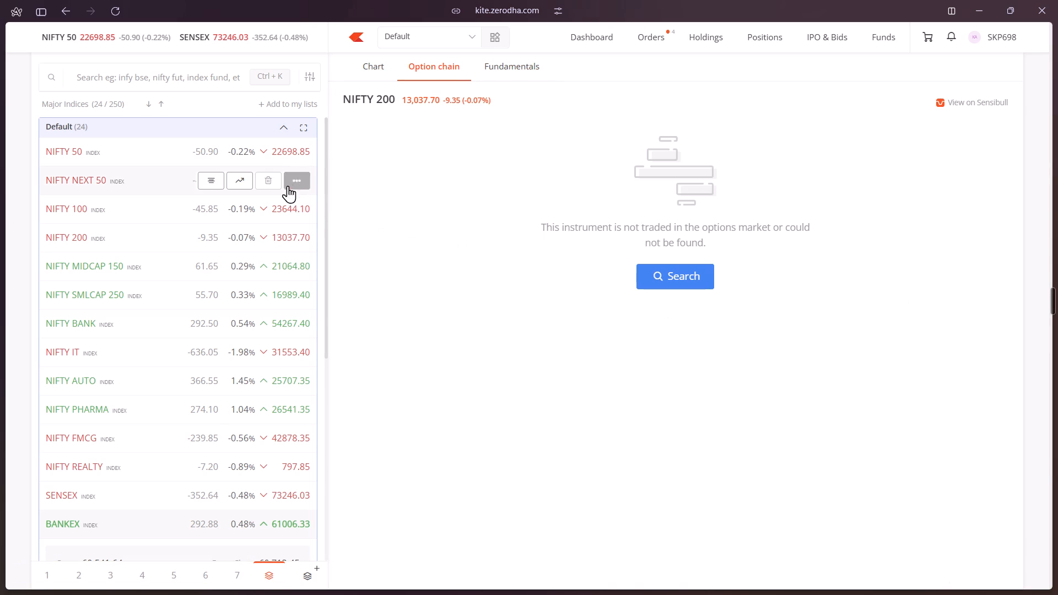
pyautogui.click(243, 210)
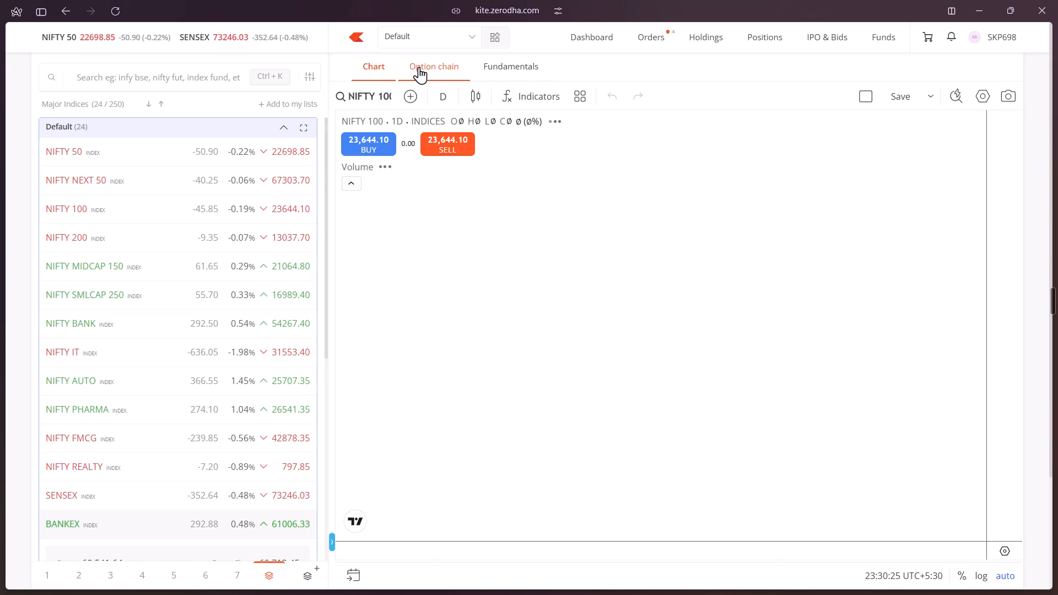
pyautogui.click(421, 64)
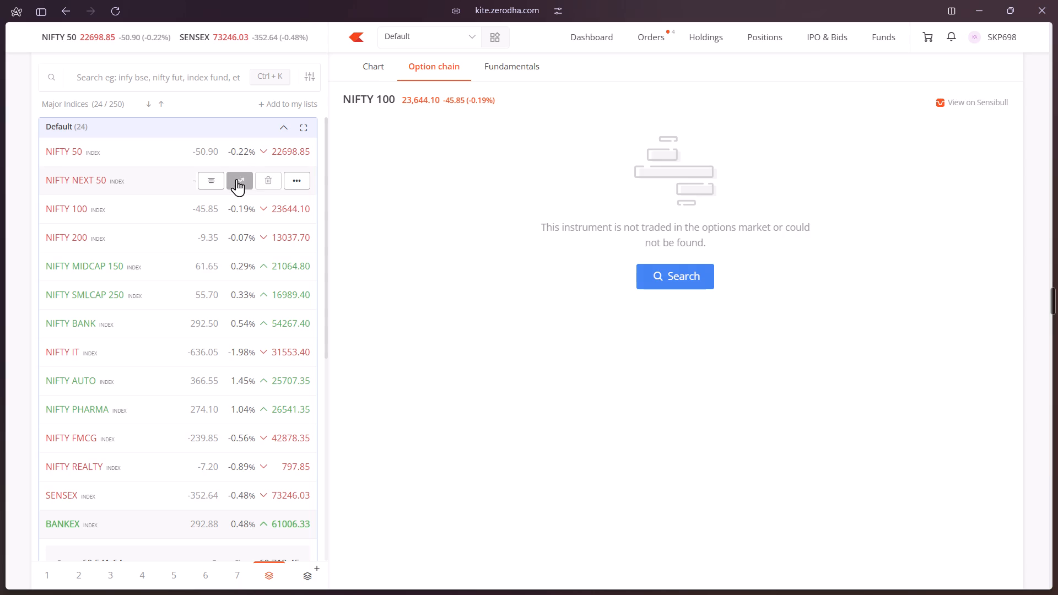
# Examine the option chain of NIFTY NEXT 50 and recheck the one for NIFTY IT.
pyautogui.click(236, 179)
pyautogui.click(433, 61)
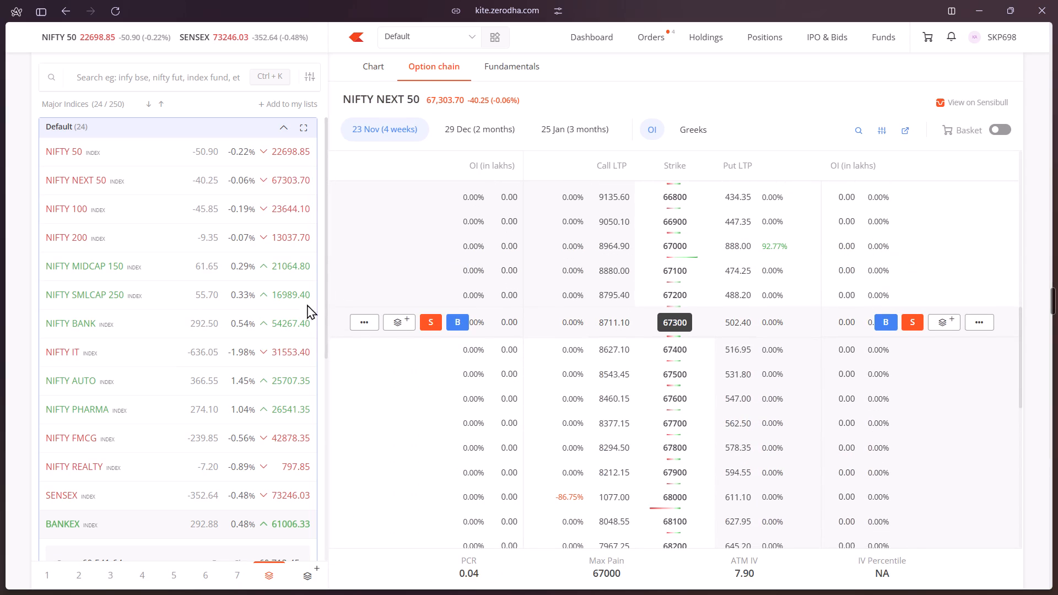
pyautogui.click(241, 347)
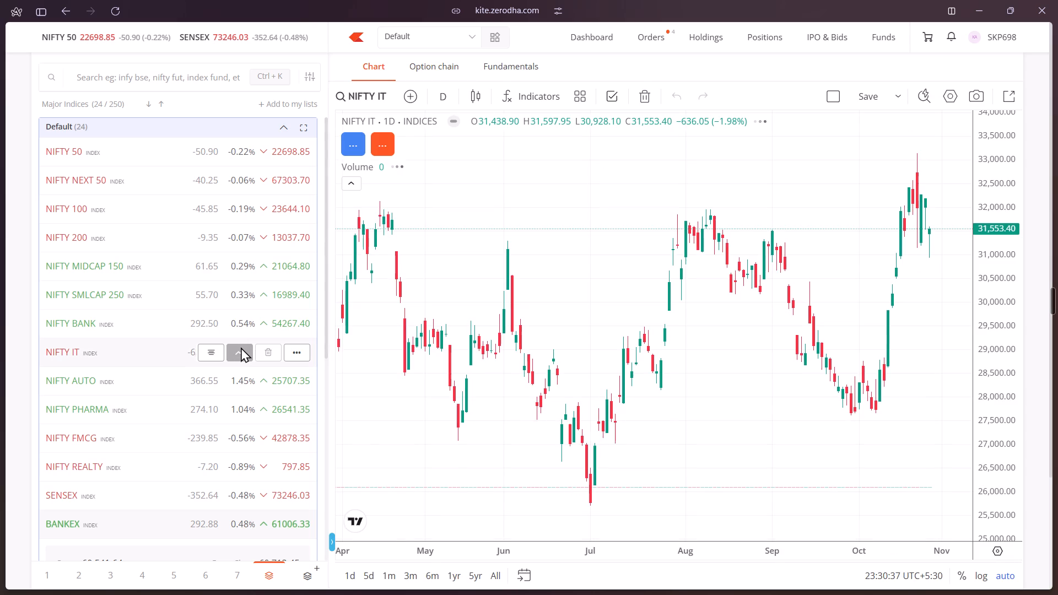
pyautogui.click(416, 73)
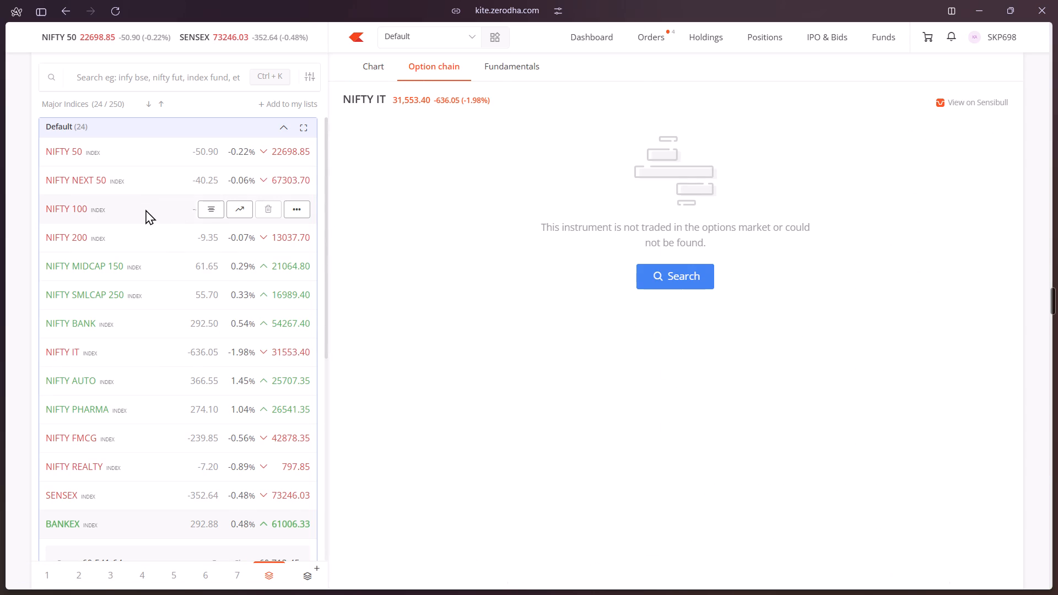
# Look through the rest of the Major Indices list and open the daily chart of NIFTY MNC.
pyautogui.scroll(-2, 145, 209)
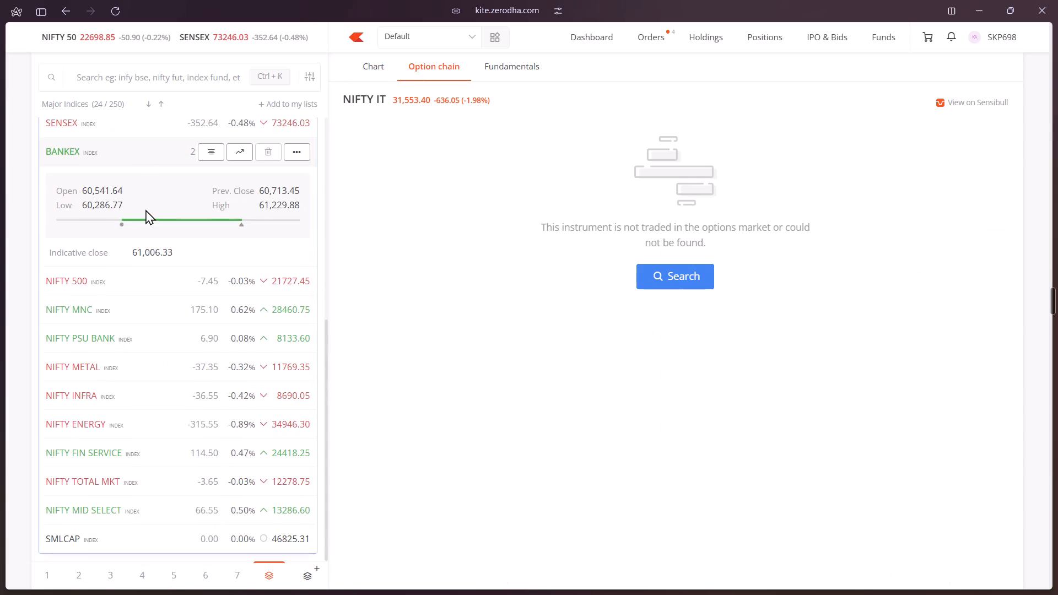
pyautogui.scroll(2, 145, 209)
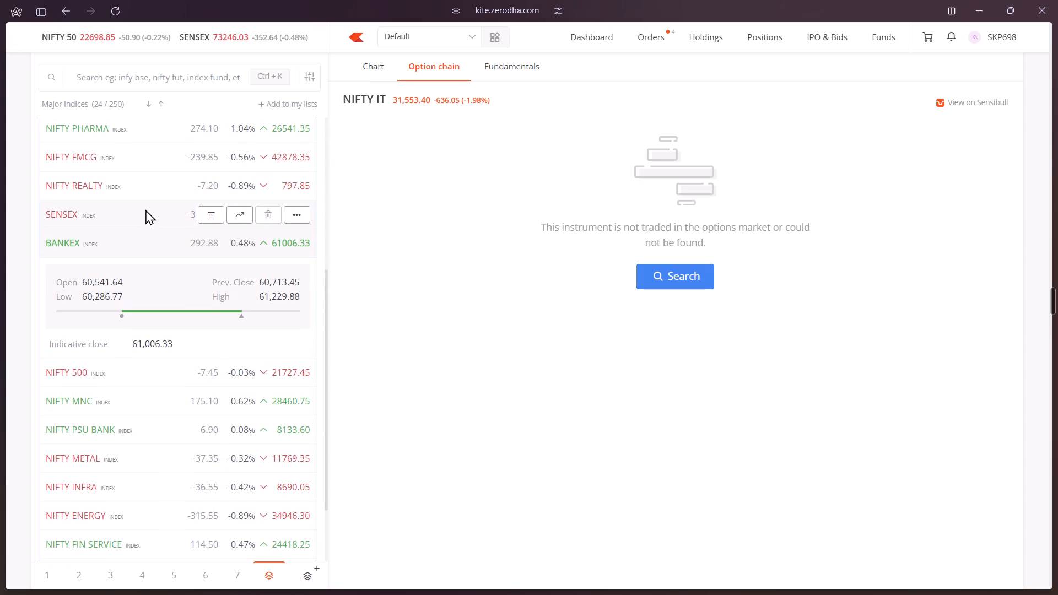
pyautogui.scroll(-2, 145, 209)
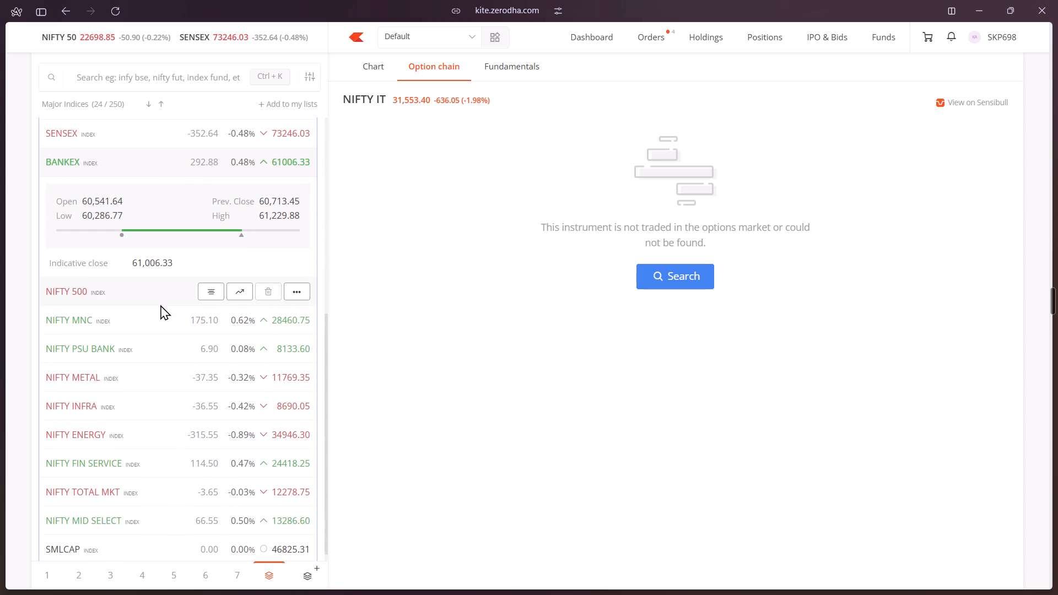
pyautogui.click(230, 321)
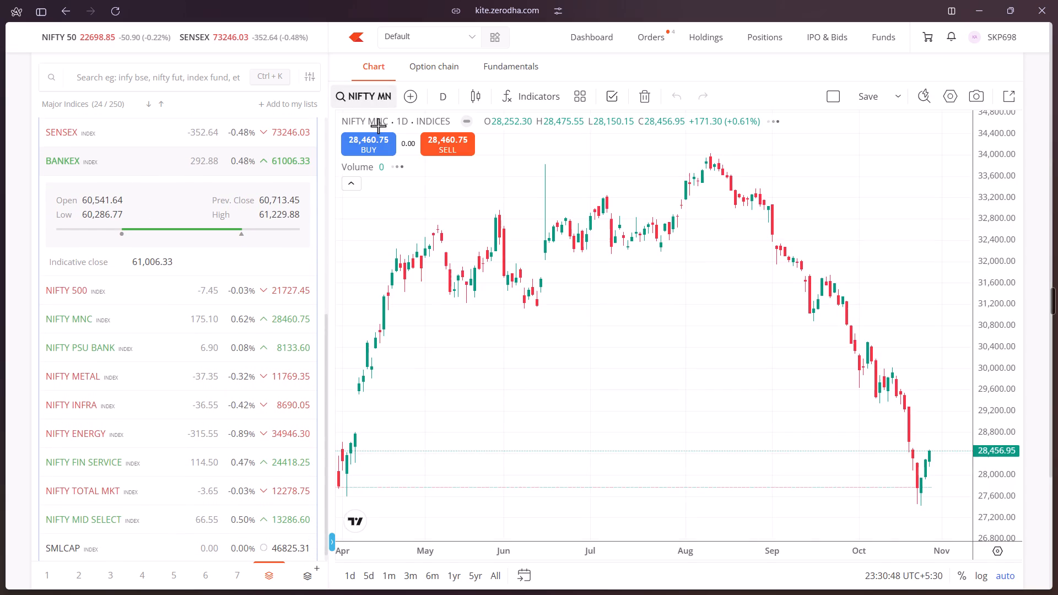
# Check the available actions of NIFTY 500, NIFTY MNC, NIFTY METAL and NIFTY INFRA for an option chain entry.
pyautogui.click(303, 292)
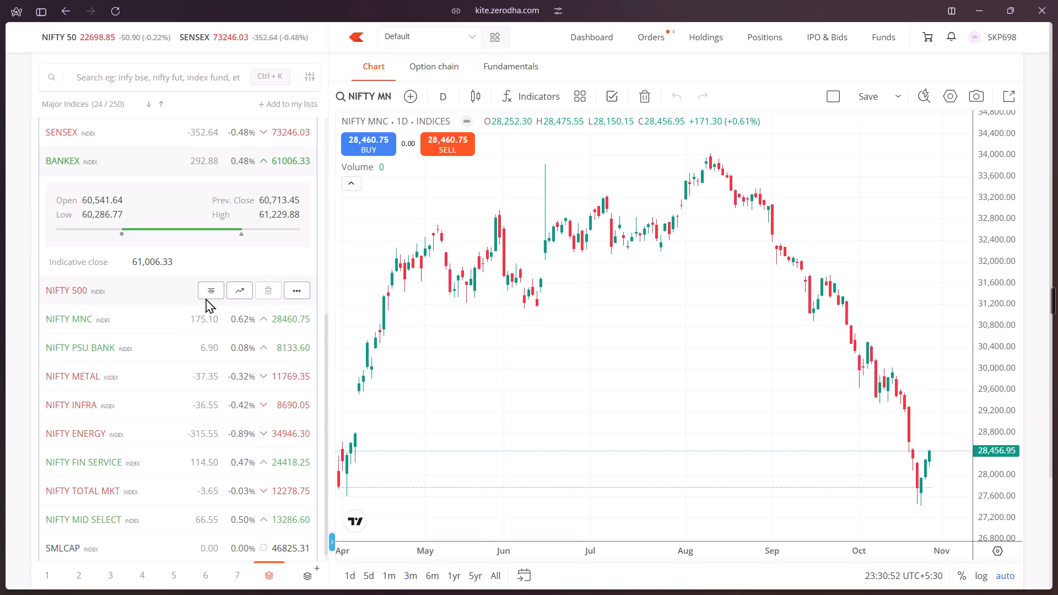
pyautogui.click(299, 321)
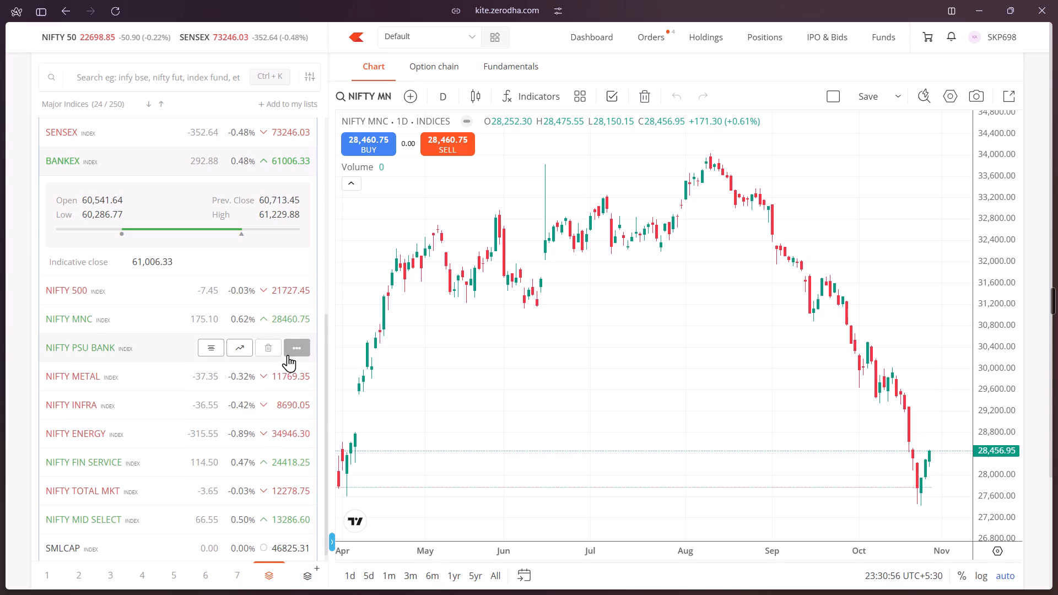
pyautogui.click(303, 376)
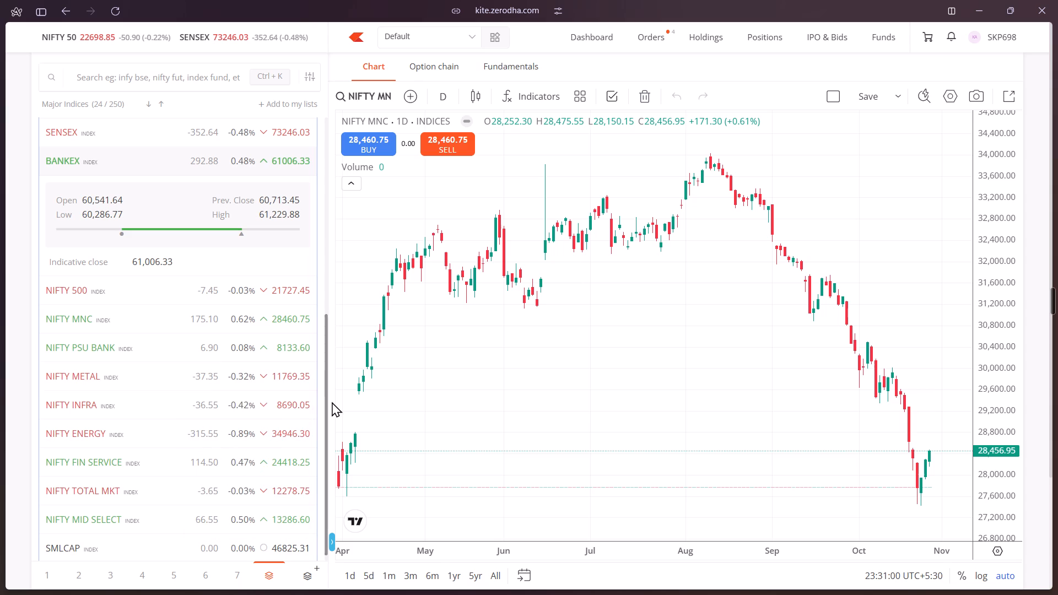
pyautogui.click(305, 415)
pyautogui.click(305, 405)
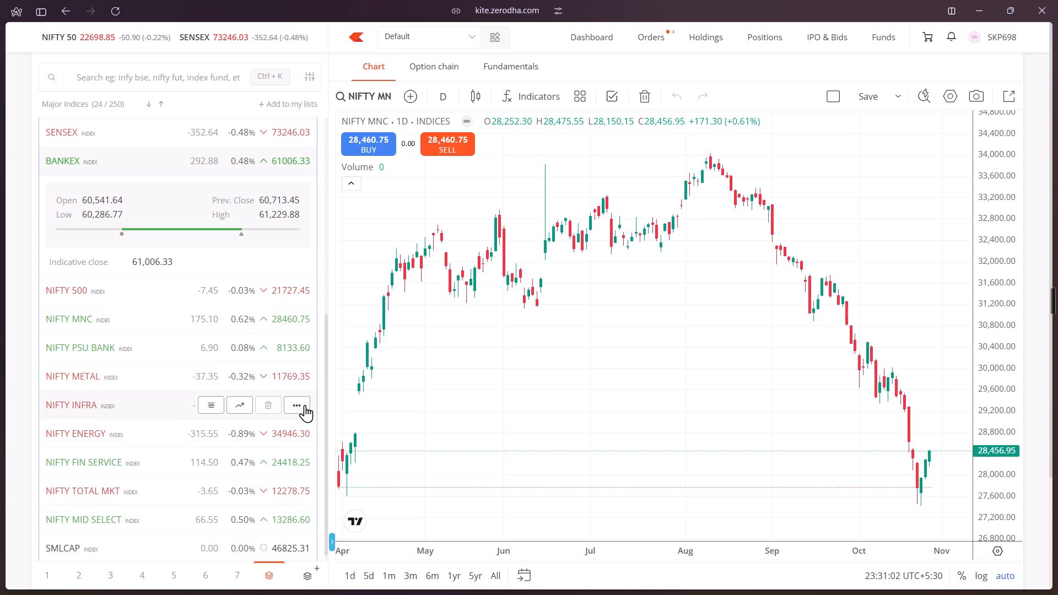
pyautogui.click(303, 404)
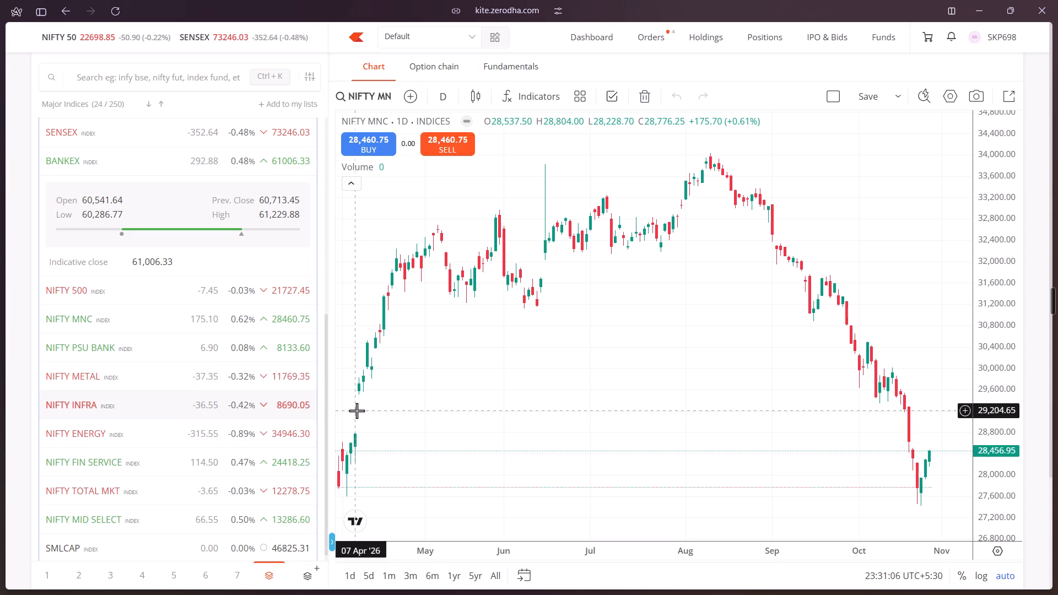
# Check NIFTY ENERGY, NIFTY FIN SERVICE, NIFTY TOTAL MKT, NIFTY MID SELECT and SMLCAP for an option chain entry among their available actions.
pyautogui.click(292, 435)
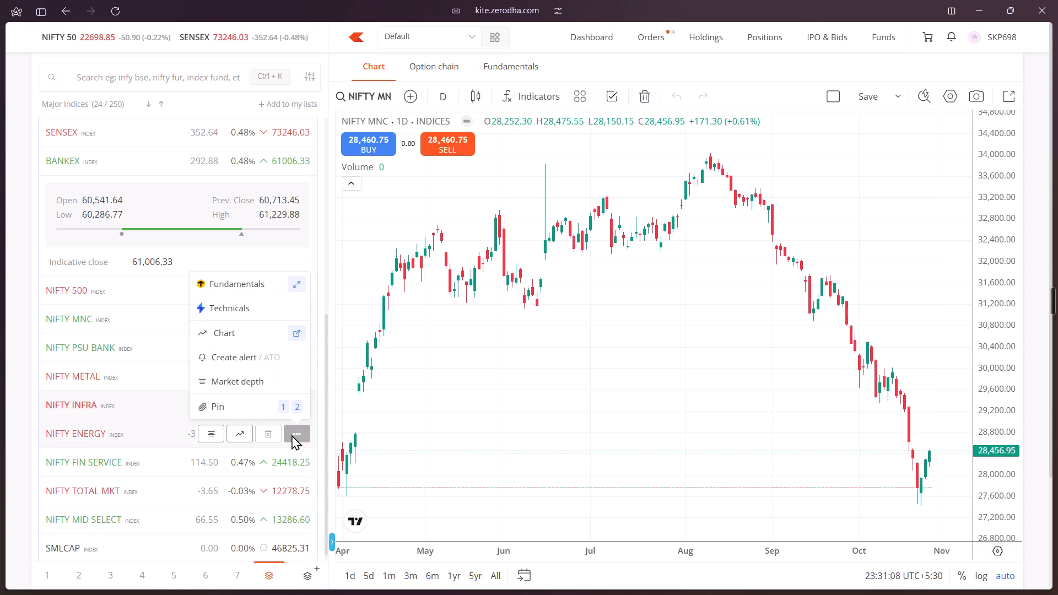
pyautogui.click(292, 435)
pyautogui.click(299, 462)
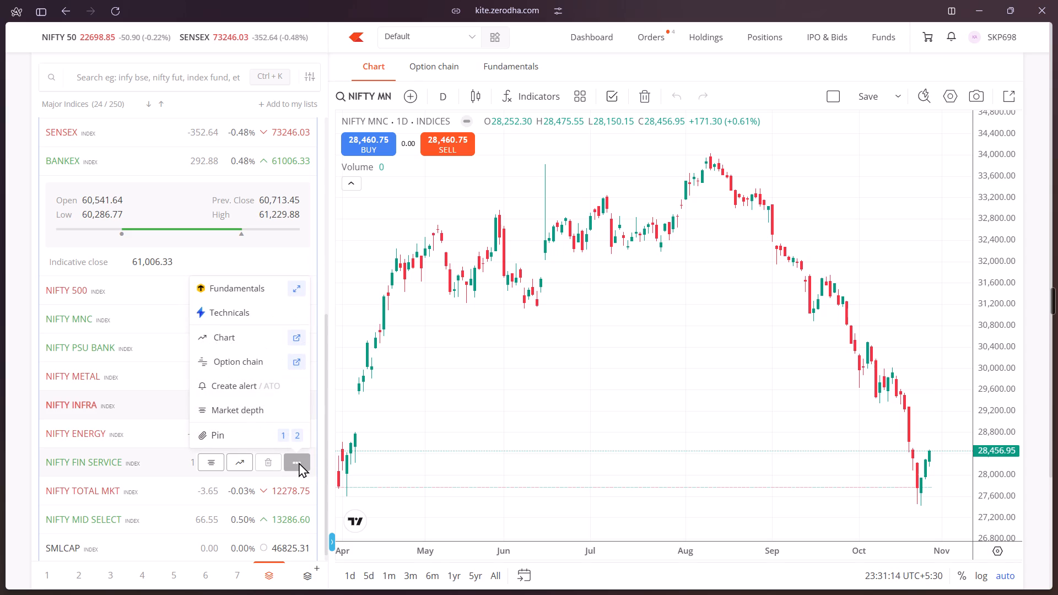
pyautogui.click(299, 462)
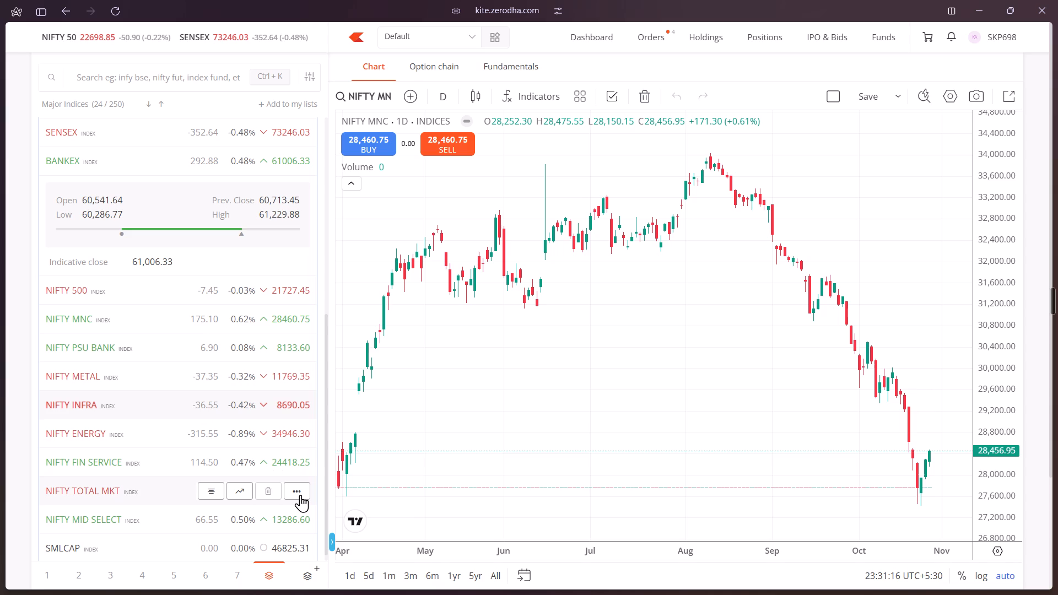
pyautogui.click(300, 495)
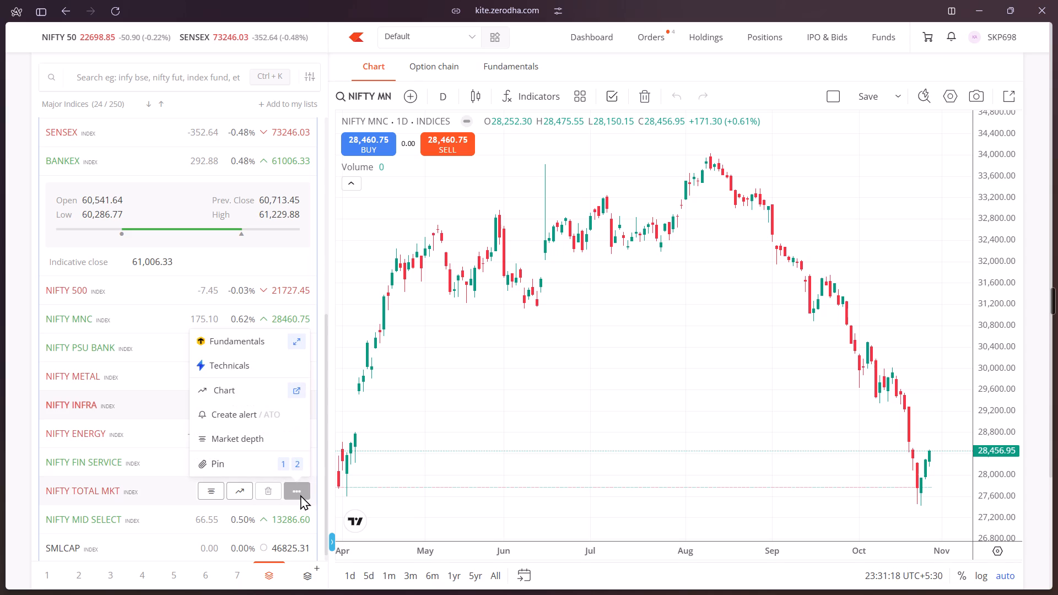
pyautogui.click(300, 495)
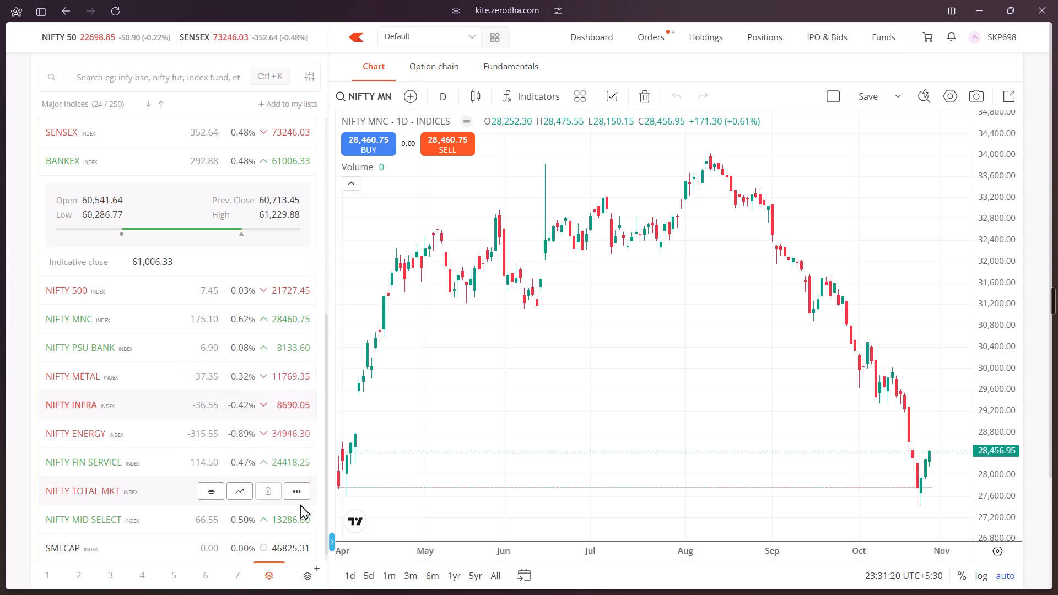
pyautogui.click(297, 515)
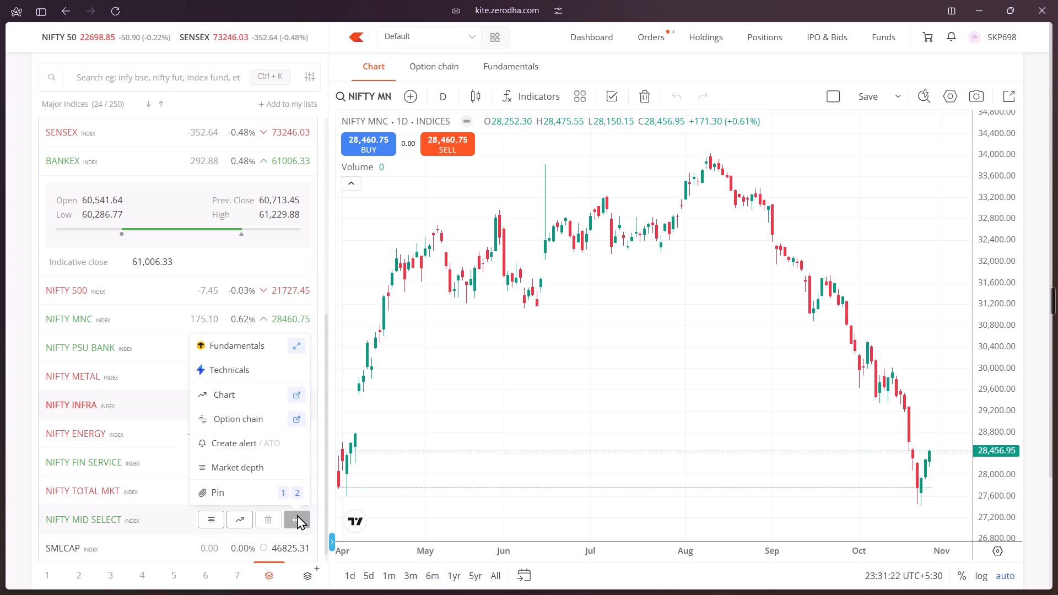
pyautogui.click(297, 515)
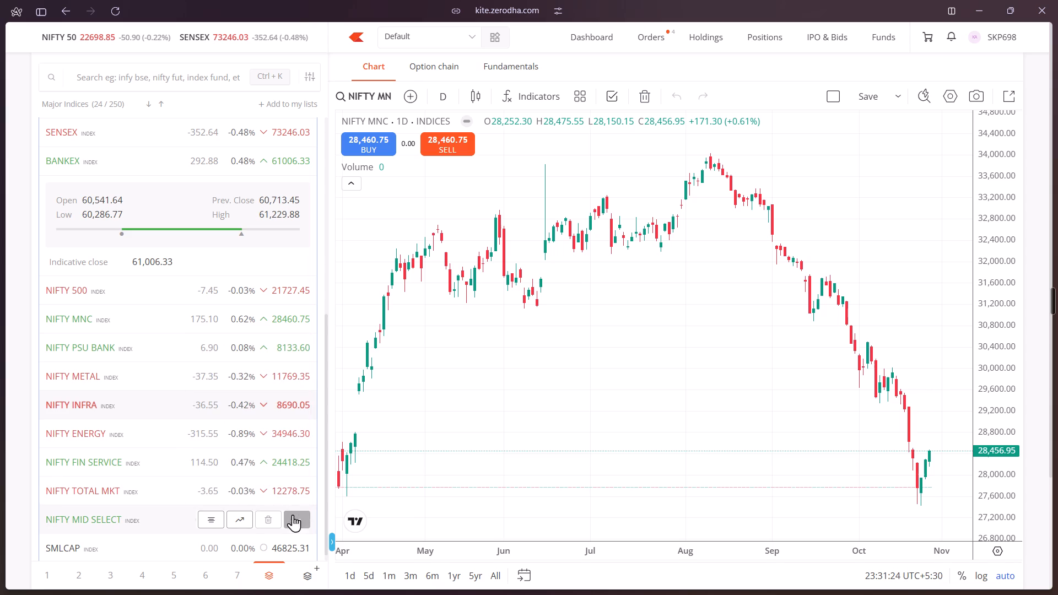
pyautogui.click(304, 542)
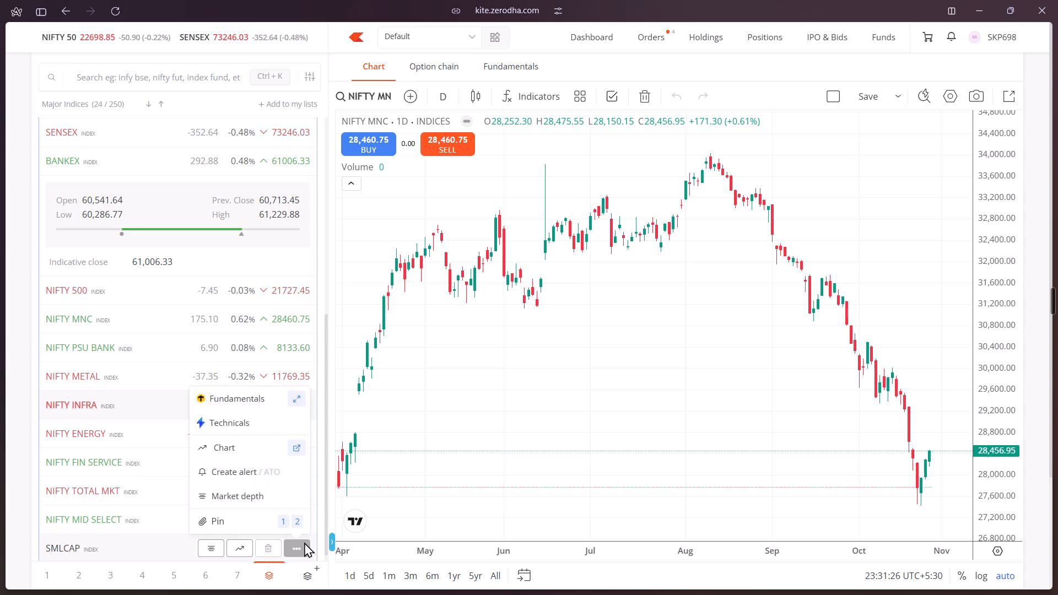
# Dismiss SMLCAP's available actions and open its daily chart.
pyautogui.click(304, 542)
pyautogui.scroll(-3, 298, 520)
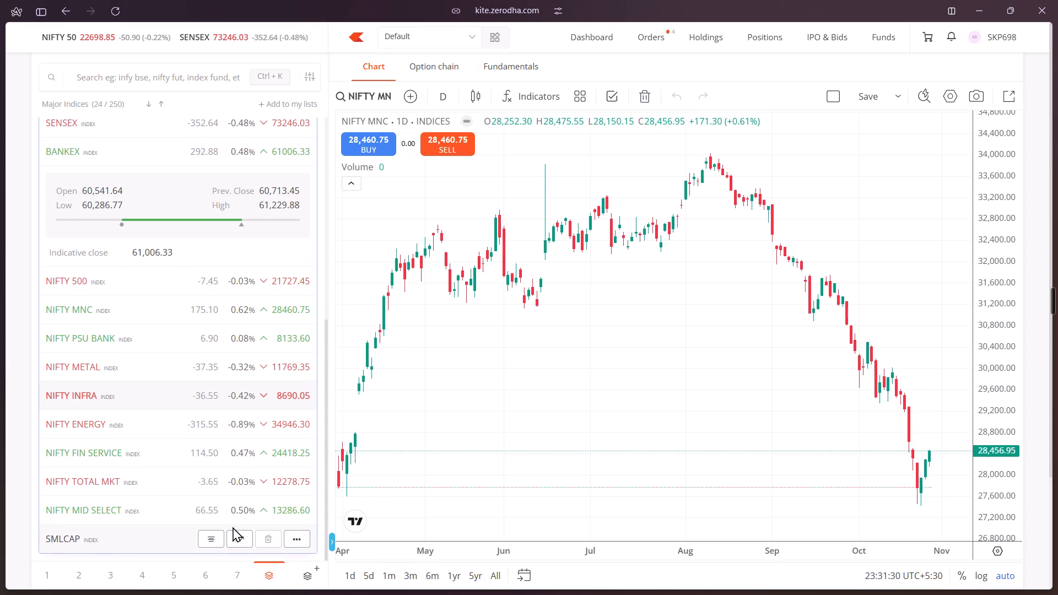
pyautogui.click(243, 535)
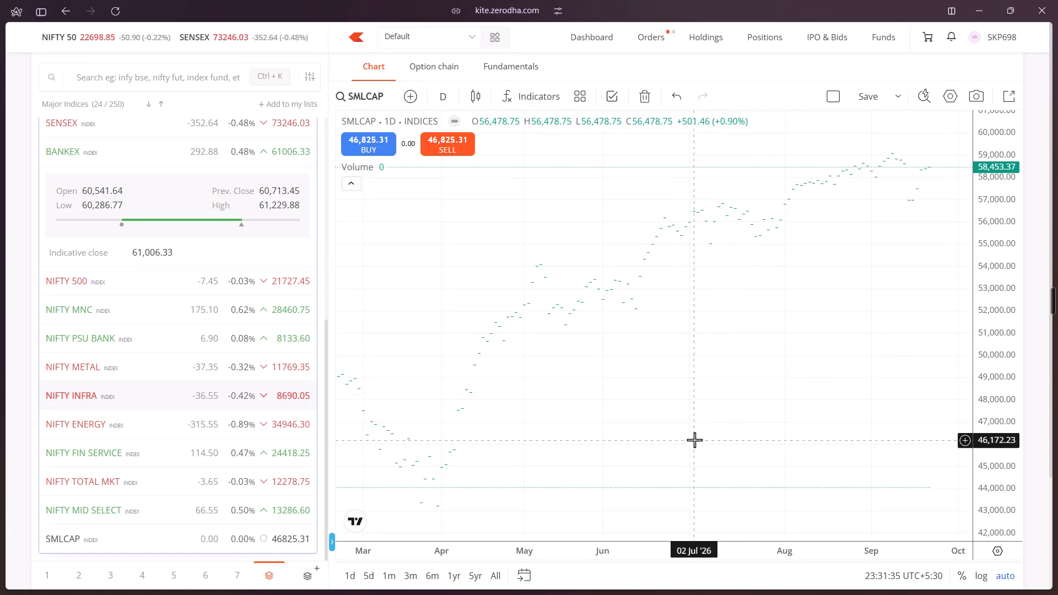
# Search the instruments for "sx" and add SNSX50 to the Major Indices list, enabling customization of that list.
pyautogui.scroll(2, 175, 448)
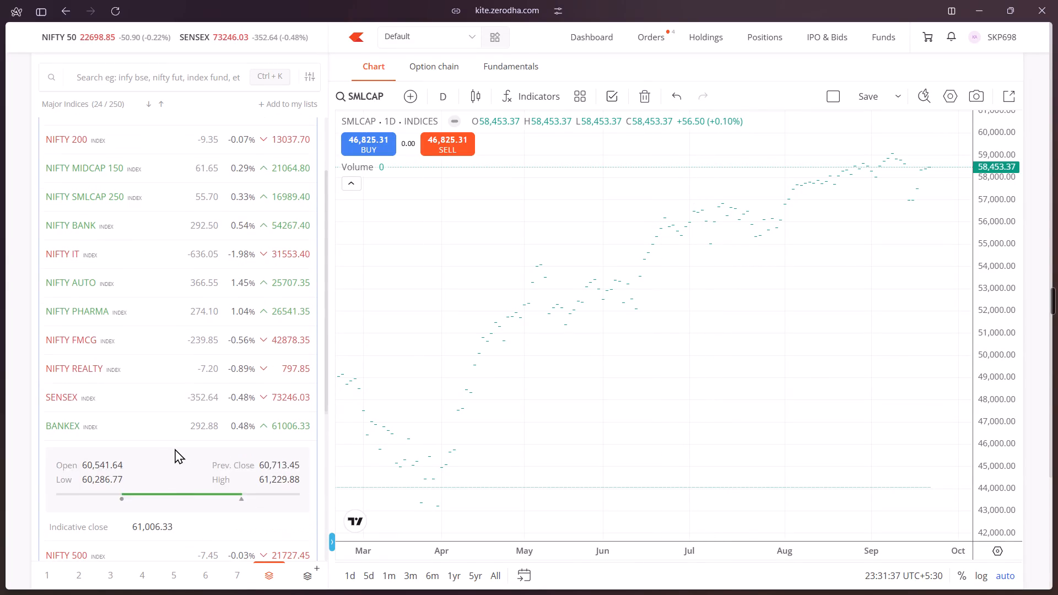
pyautogui.scroll(1, 236, 433)
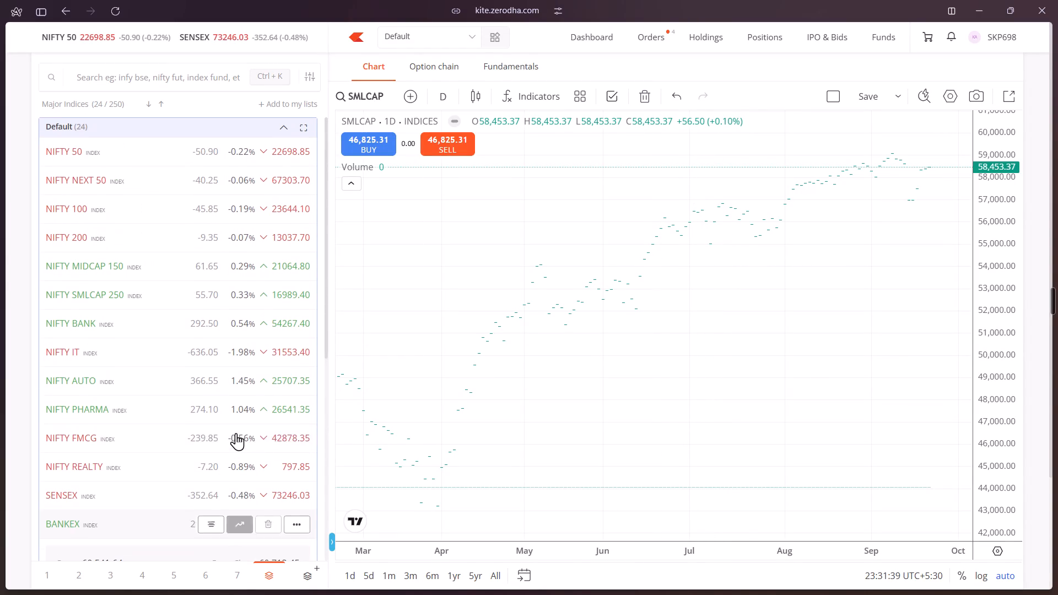
pyautogui.scroll(3, 236, 433)
pyautogui.click(186, 75)
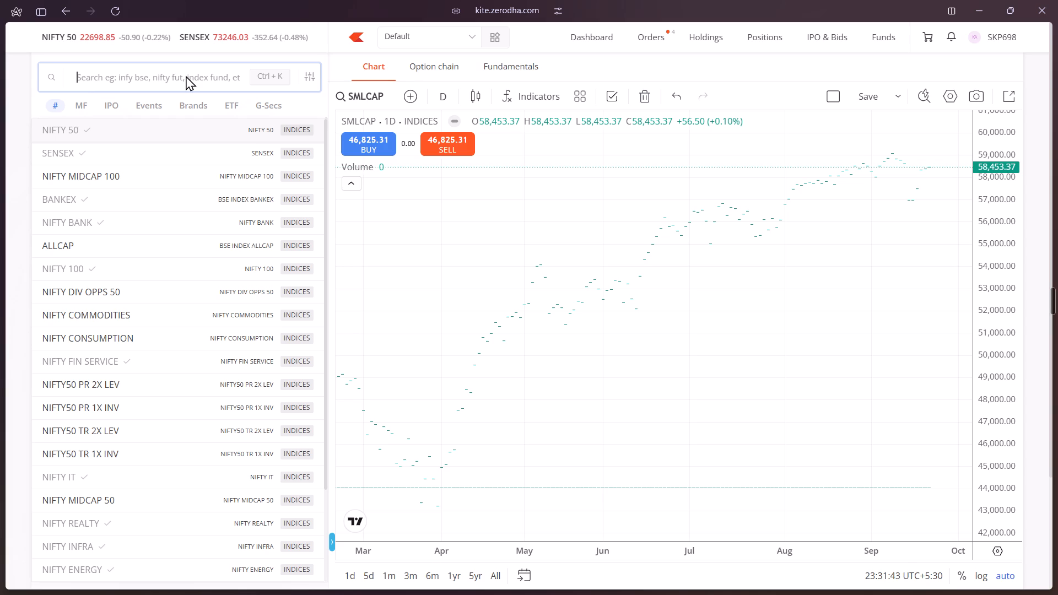
pyautogui.write('sx')
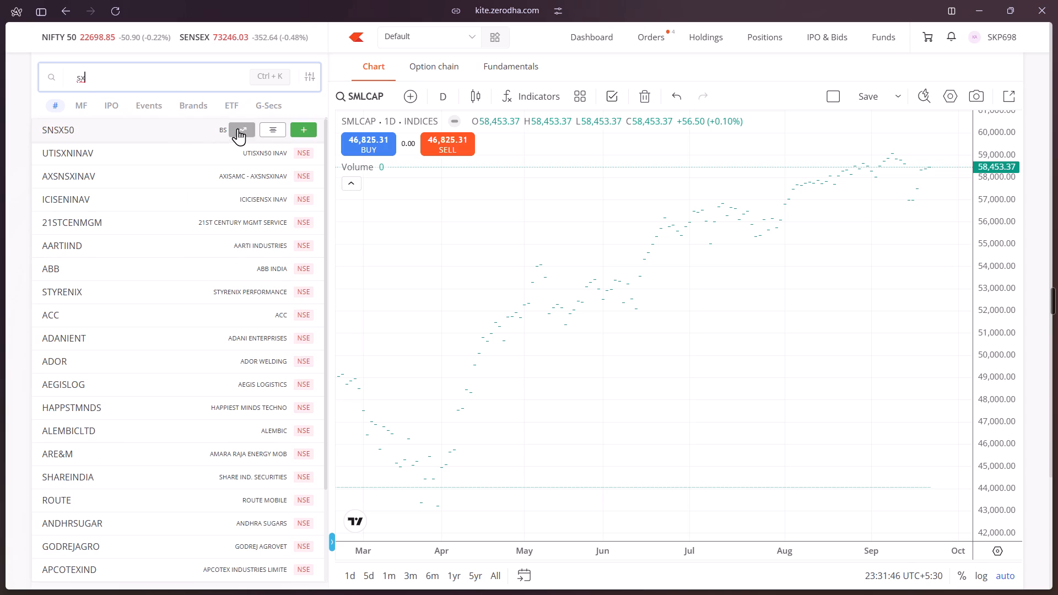
pyautogui.click(311, 129)
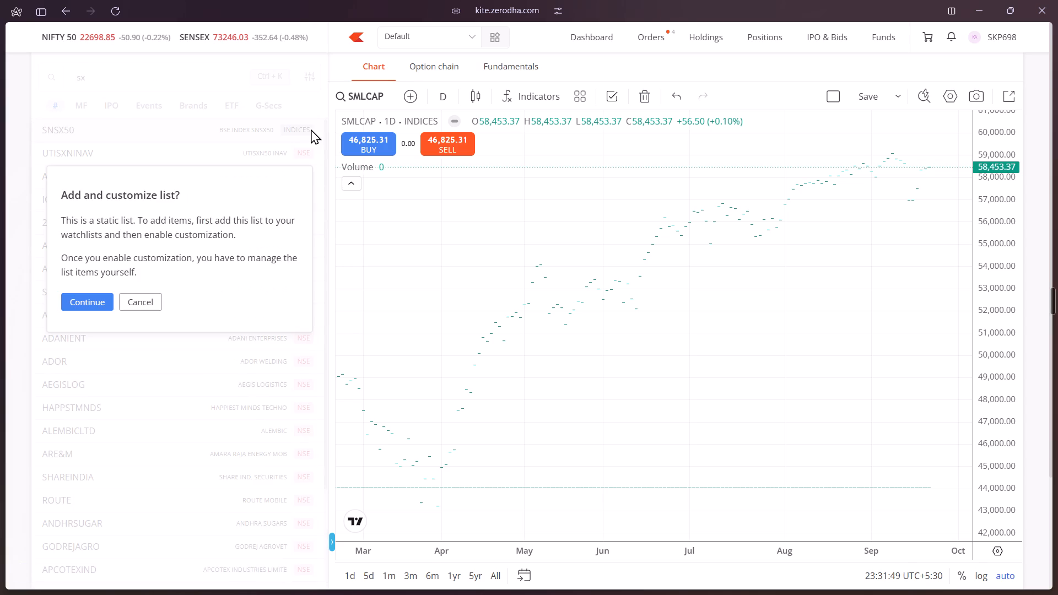
pyautogui.click(99, 299)
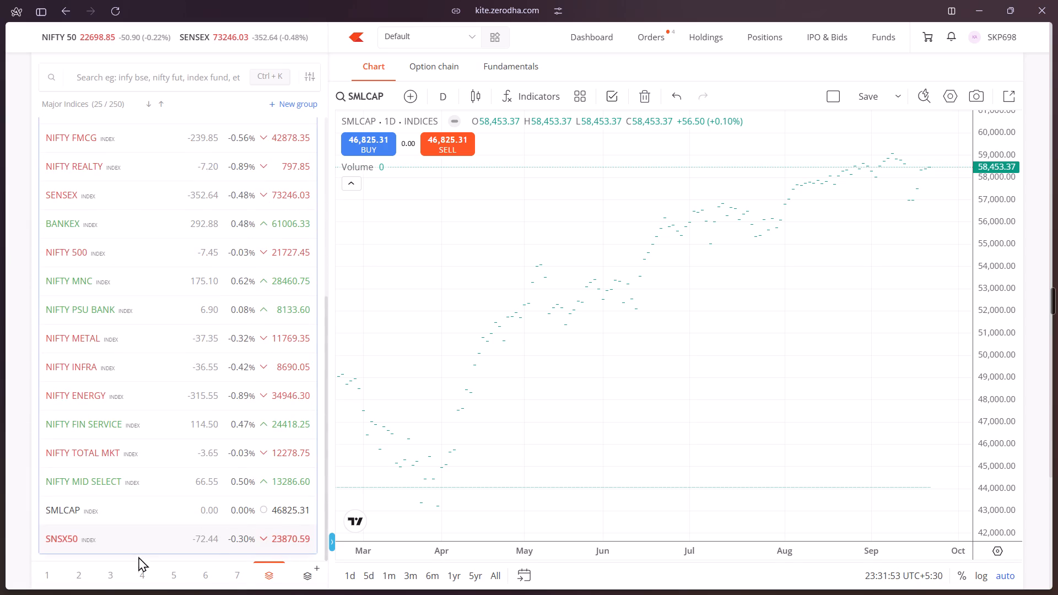
# Open the daily chart of SNSX50 and examine its option chain for the 29 Oct expiry.
pyautogui.click(241, 541)
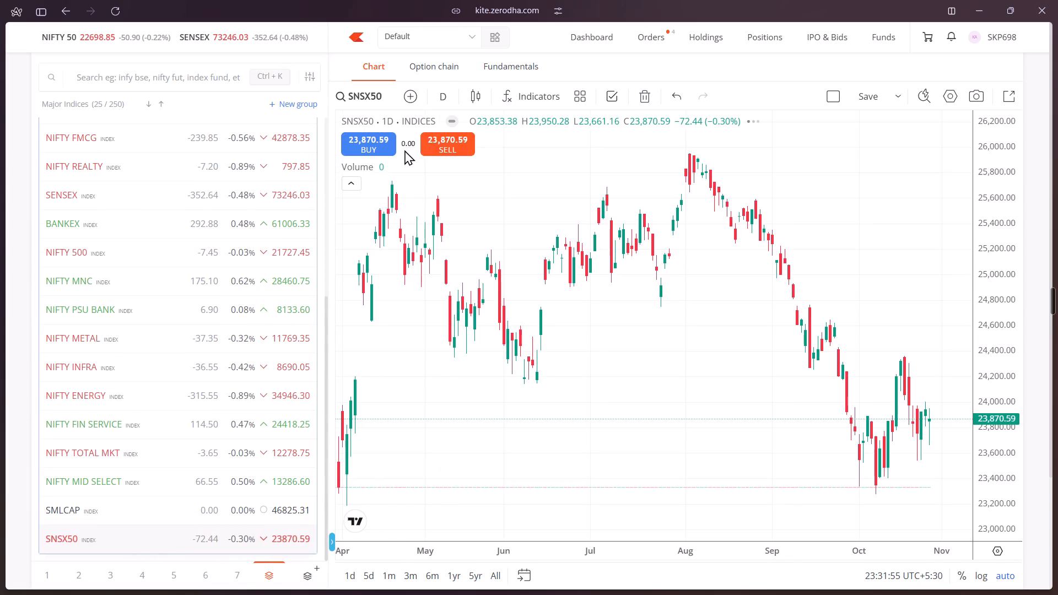
pyautogui.click(443, 60)
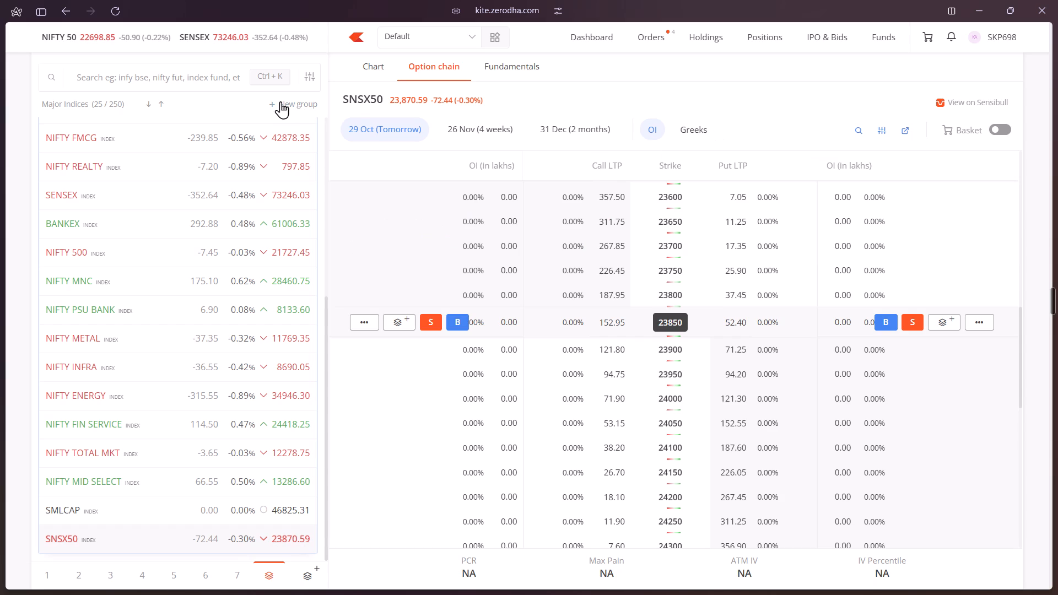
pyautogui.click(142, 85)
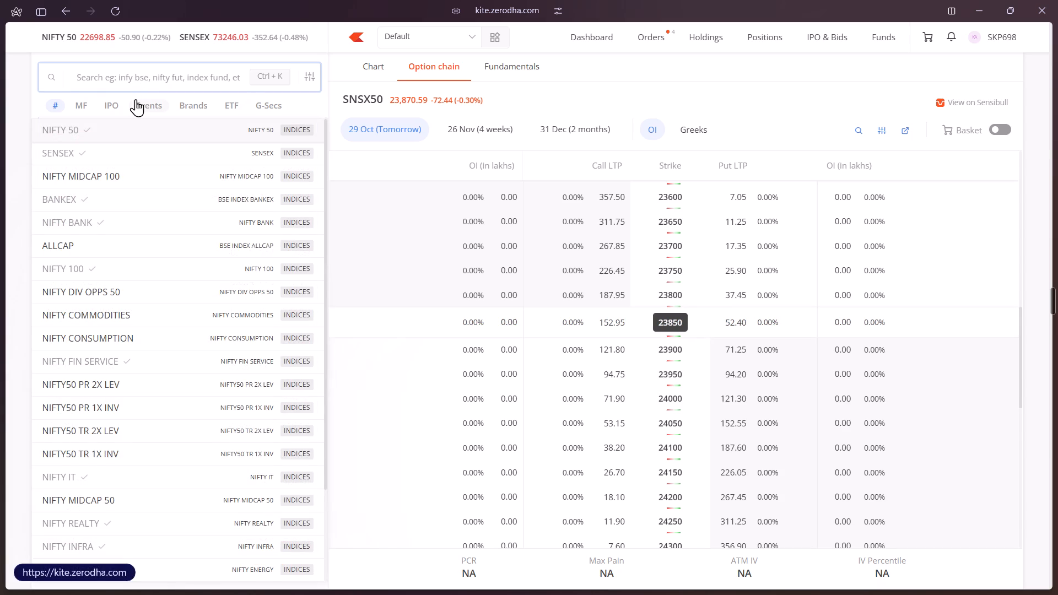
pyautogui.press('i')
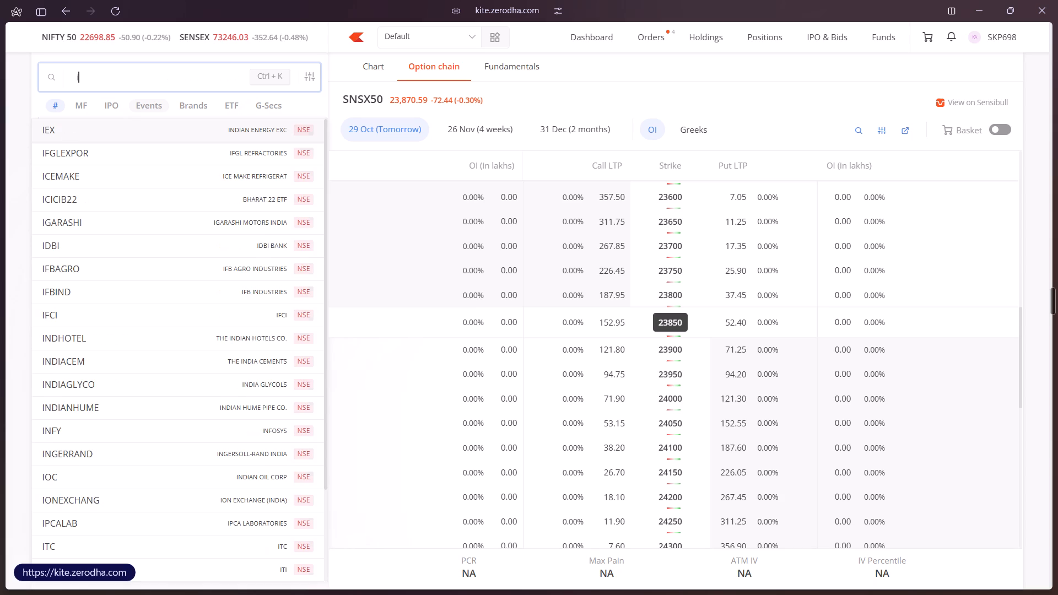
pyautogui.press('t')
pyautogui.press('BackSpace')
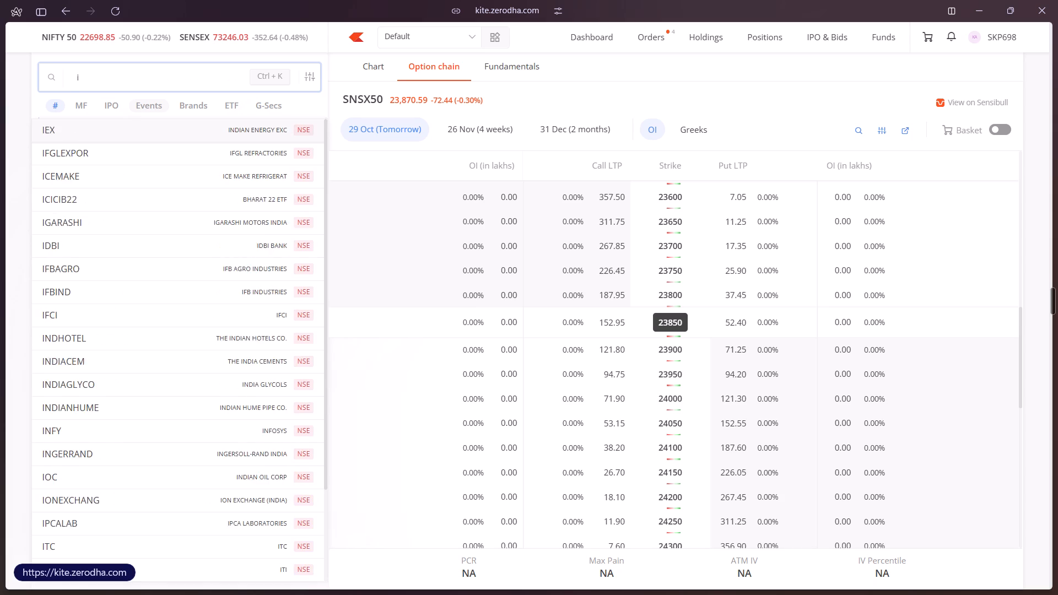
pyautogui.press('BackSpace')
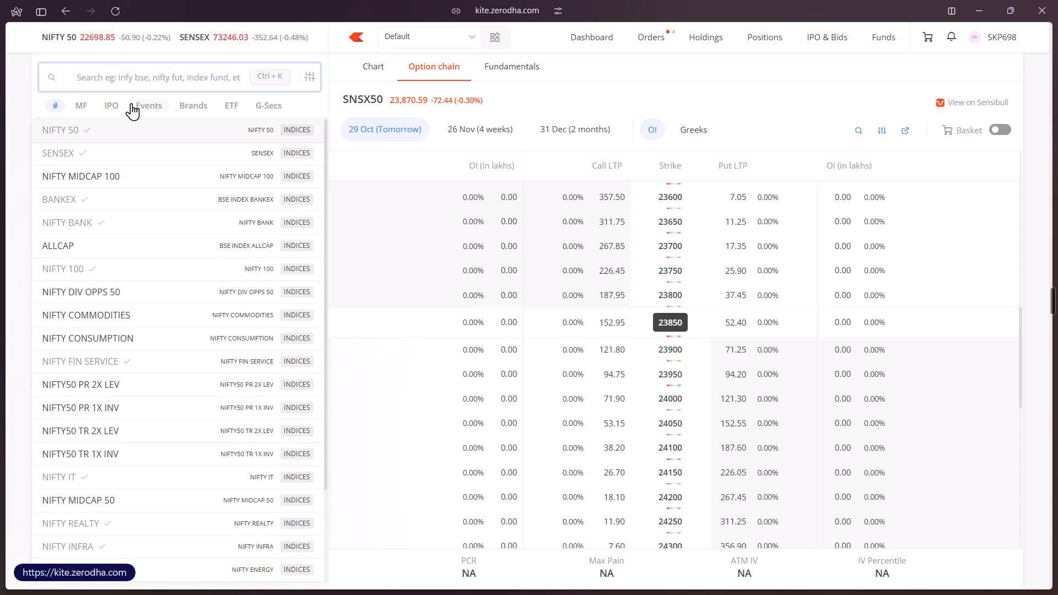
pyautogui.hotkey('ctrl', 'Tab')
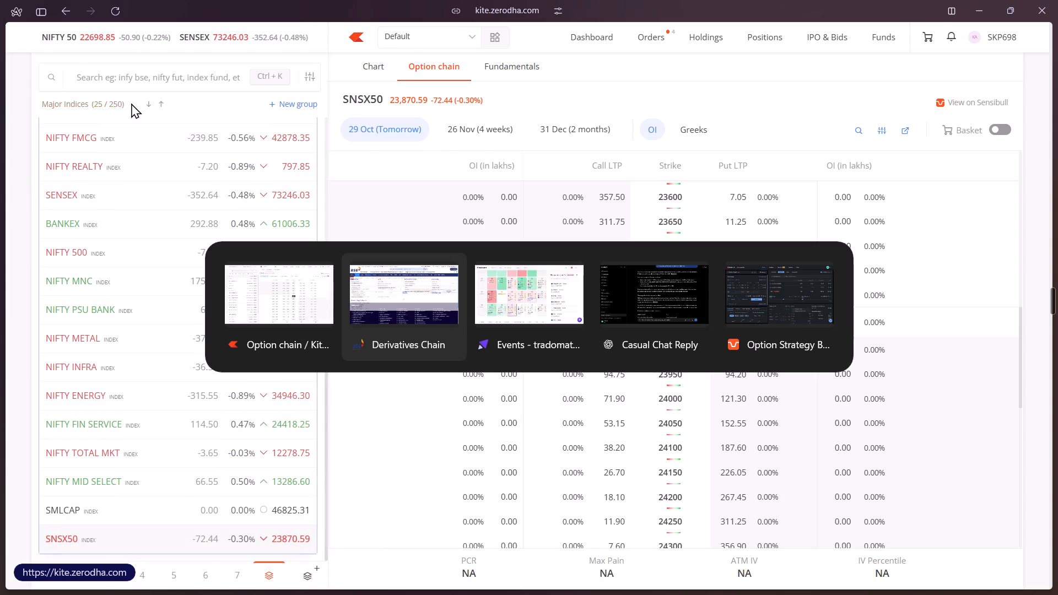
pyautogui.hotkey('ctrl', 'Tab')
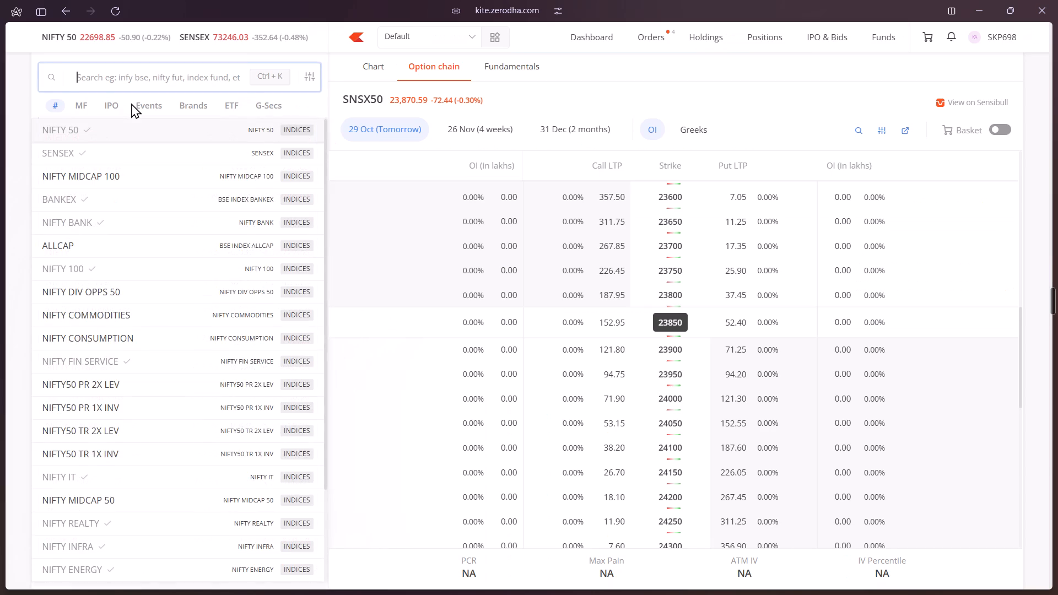
# Search the instruments for "bse fo" and add BSE FOCUSED IT to the Major Indices list.
pyautogui.write('bse')
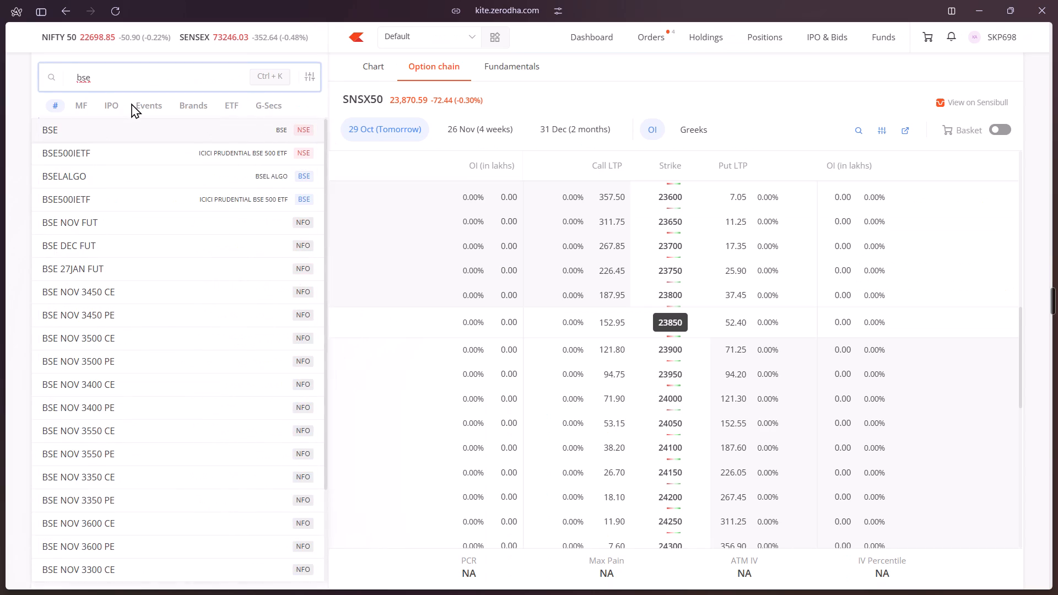
pyautogui.press('space')
pyautogui.write('fo')
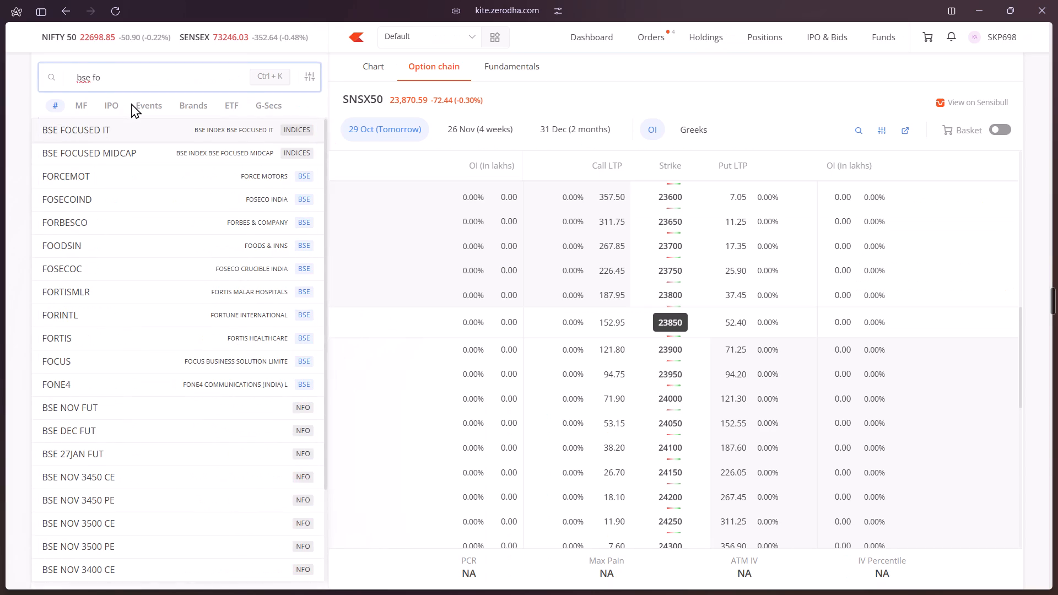
pyautogui.press('Return')
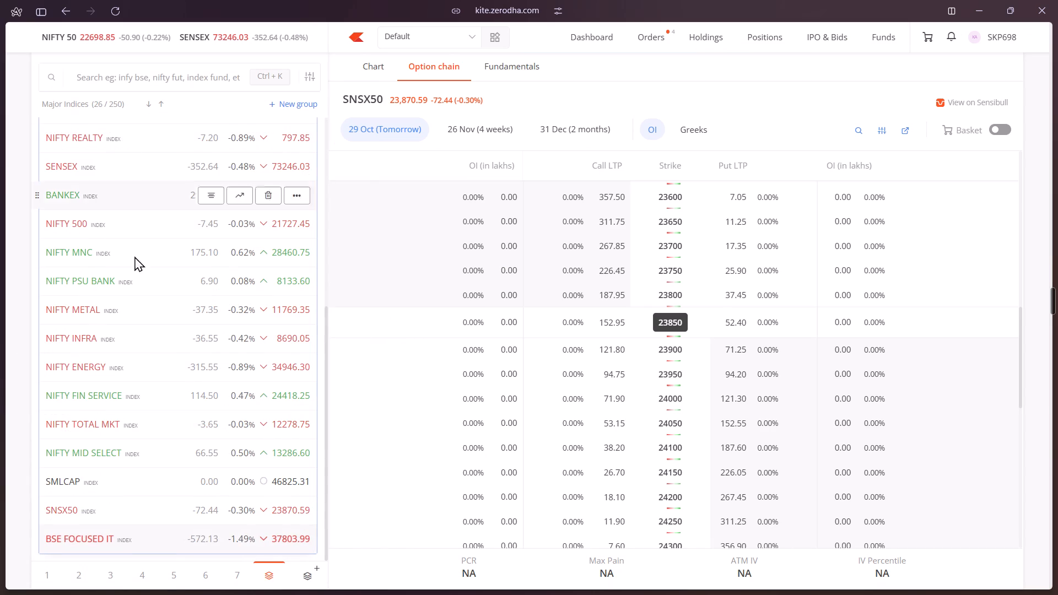
# Open the option chain of BSE FOCUSED IT and examine the 29 Oct prices and open interest at strikes above the at-the-money one.
pyautogui.click(241, 534)
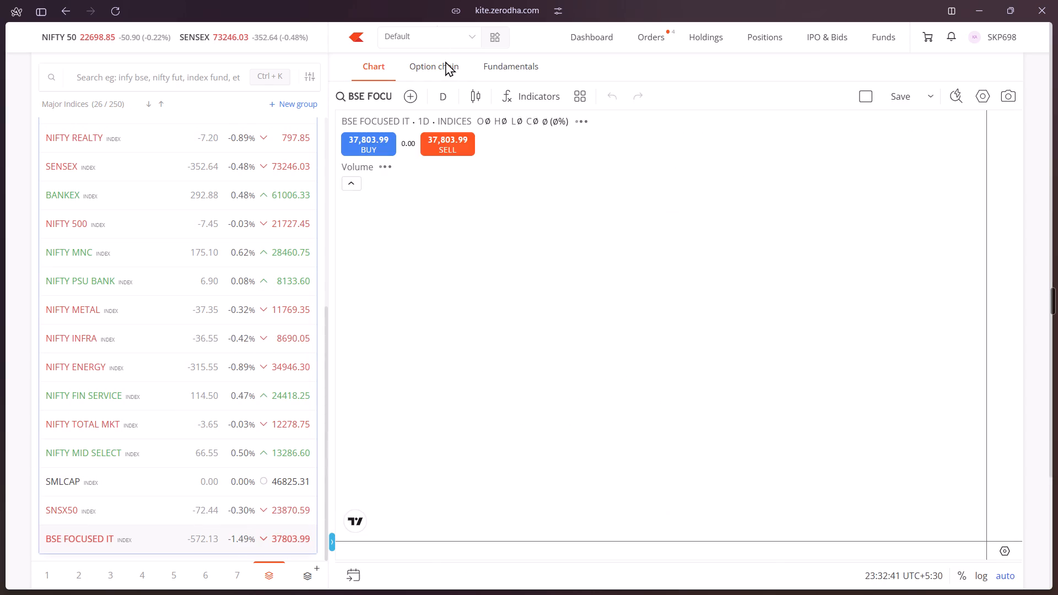
pyautogui.click(449, 72)
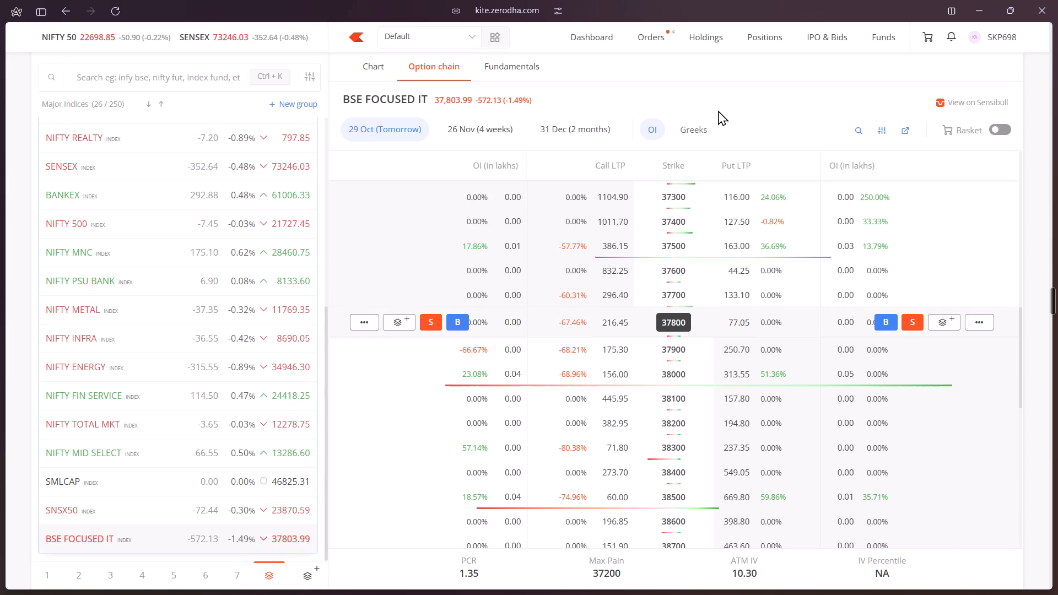
pyautogui.scroll(1, 746, 208)
pyautogui.scroll(-1, 654, 378)
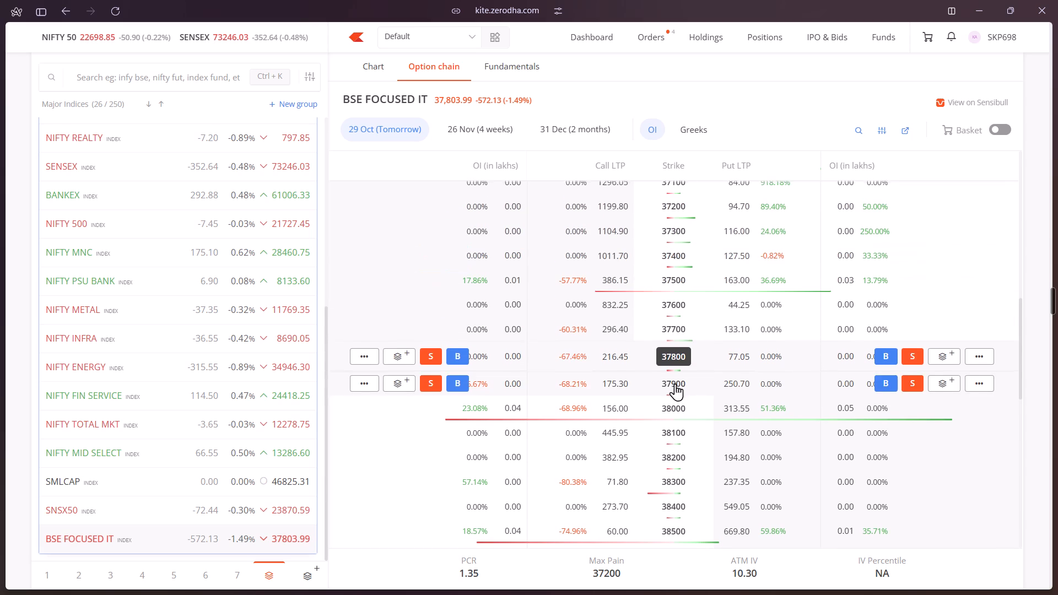
pyautogui.scroll(-5, 675, 383)
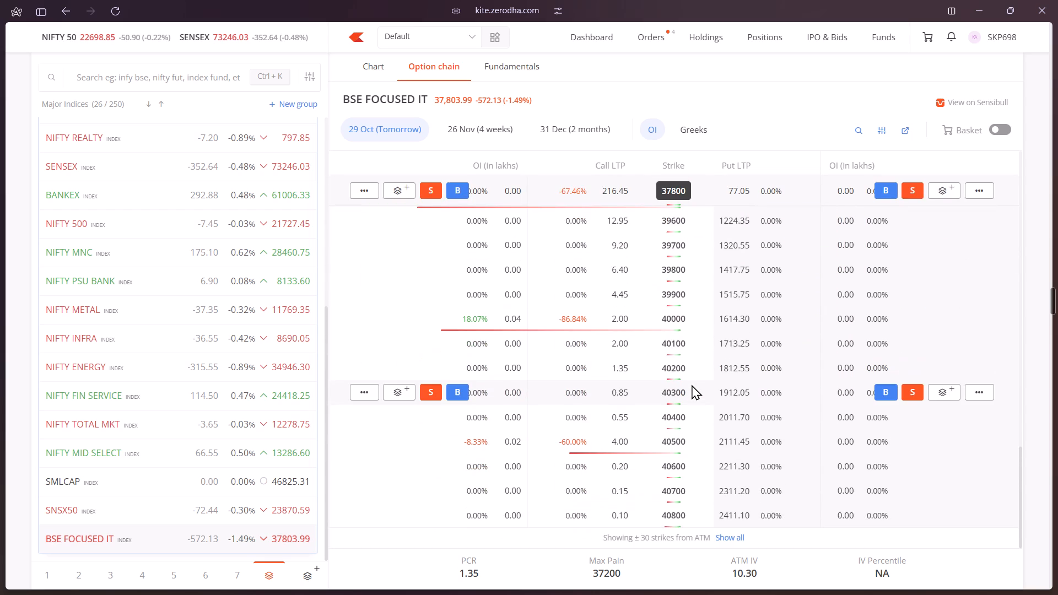
pyautogui.scroll(3, 692, 385)
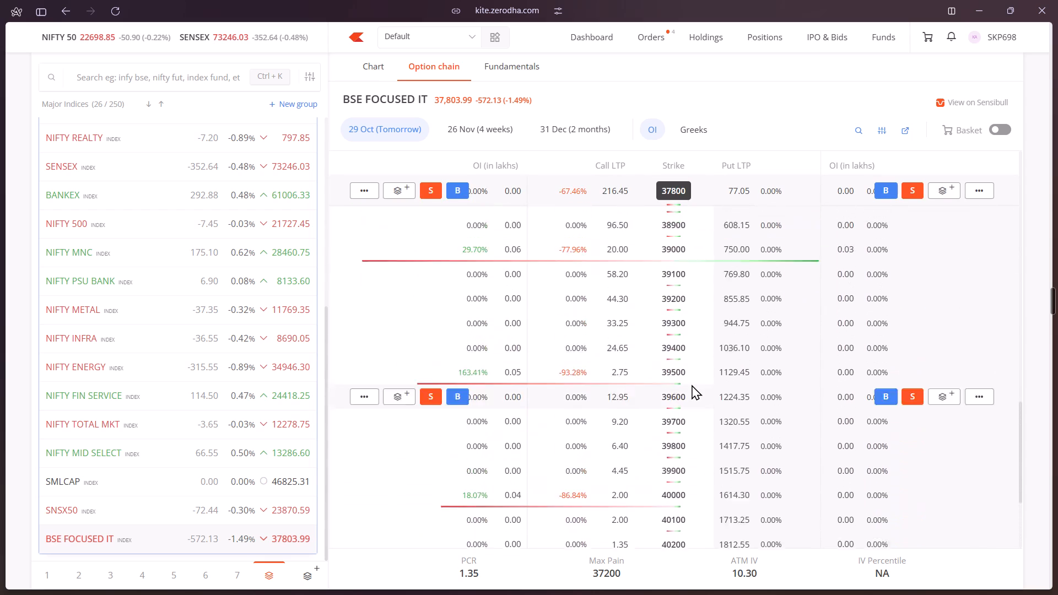
pyautogui.scroll(1, 692, 385)
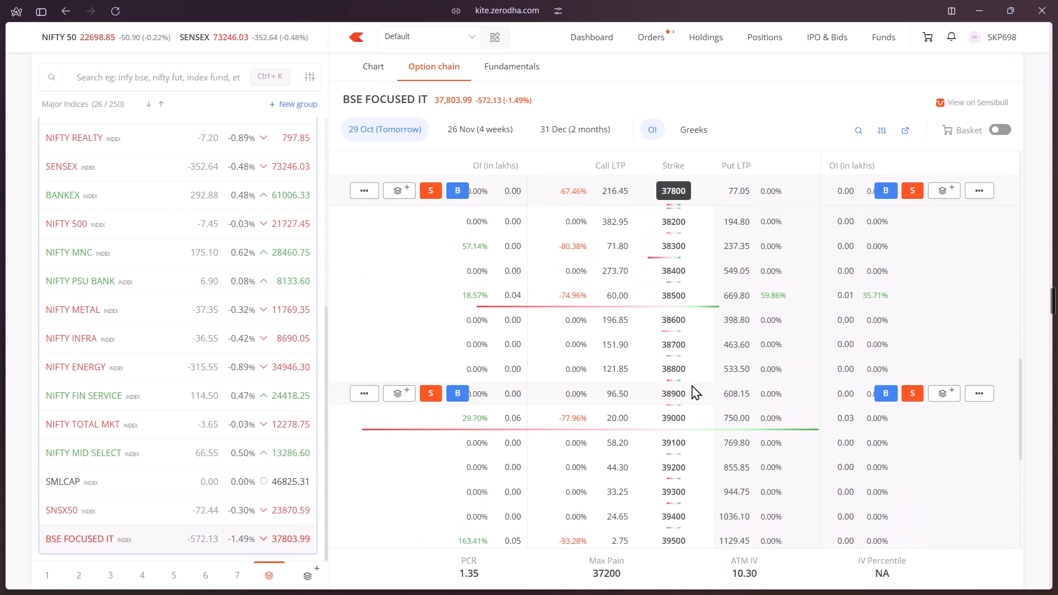
pyautogui.scroll(3, 692, 385)
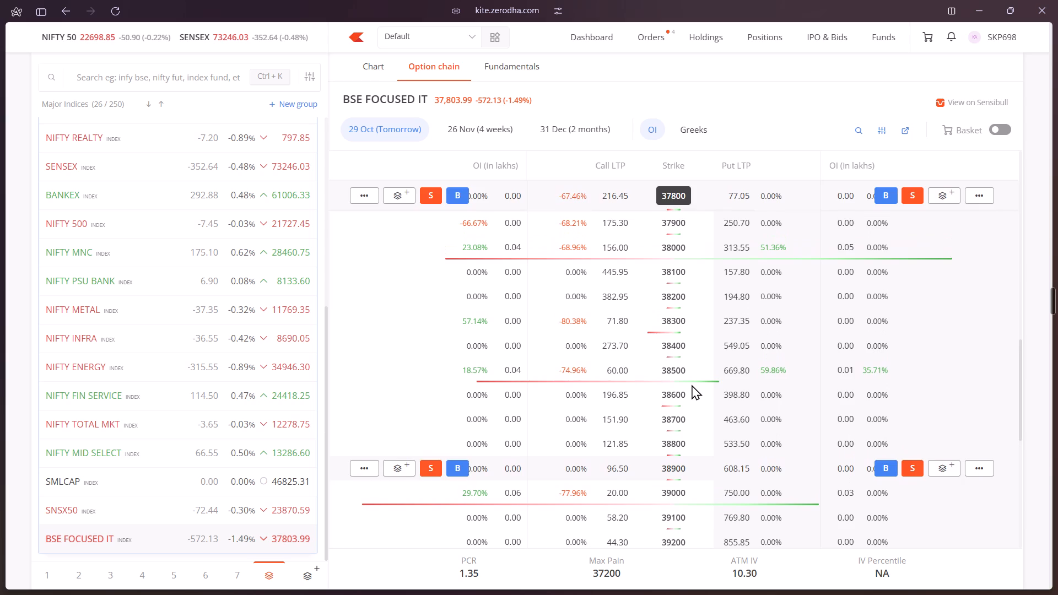
pyautogui.scroll(2, 692, 385)
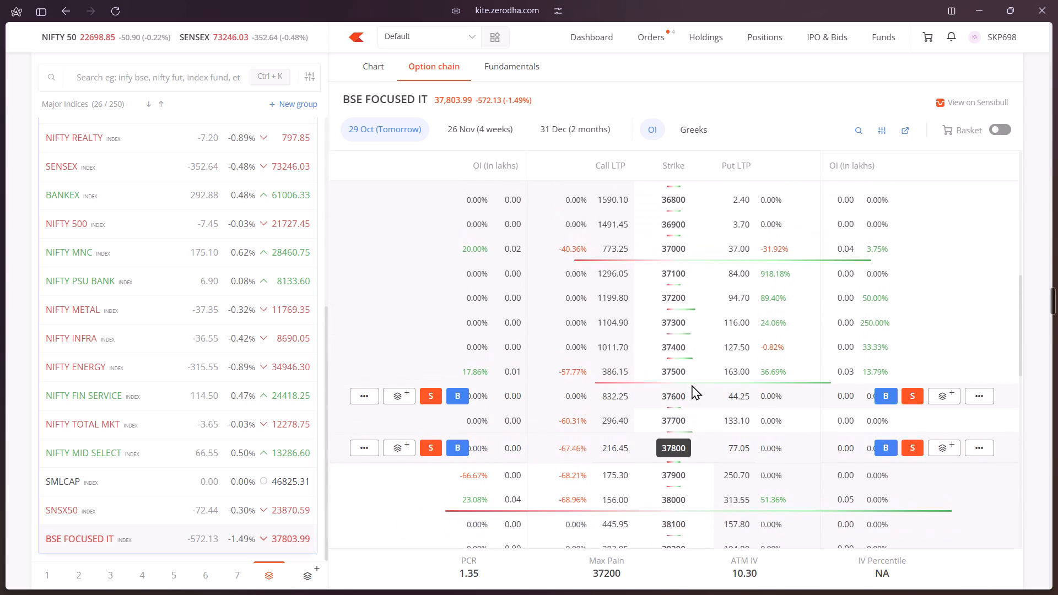
# Examine the BSE FOCUSED IT put prices and percentage changes at the lower strikes, returning to the 37100 strike.
pyautogui.click(728, 279)
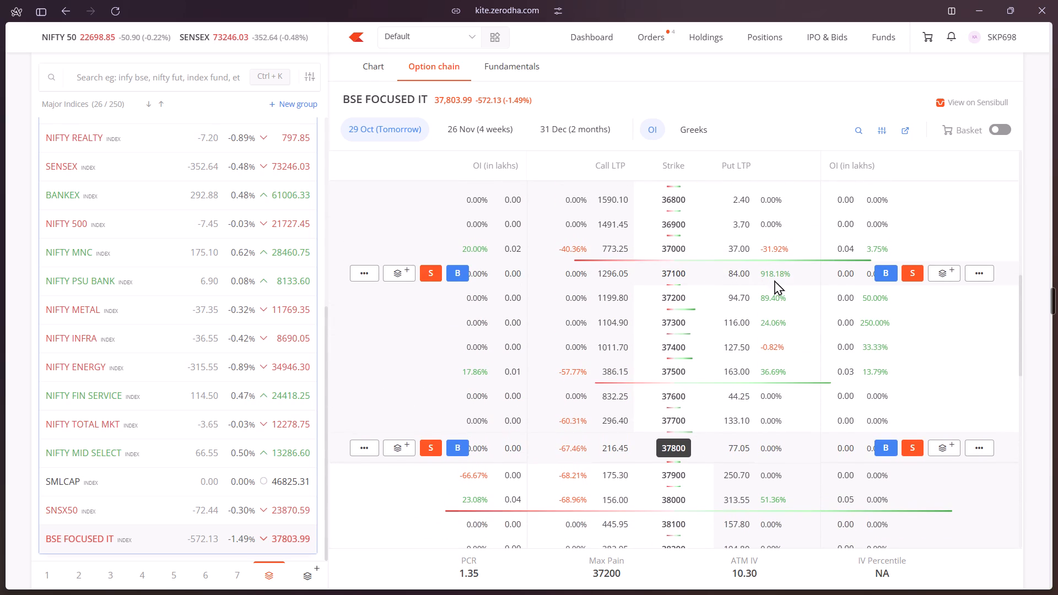
pyautogui.scroll(3, 793, 274)
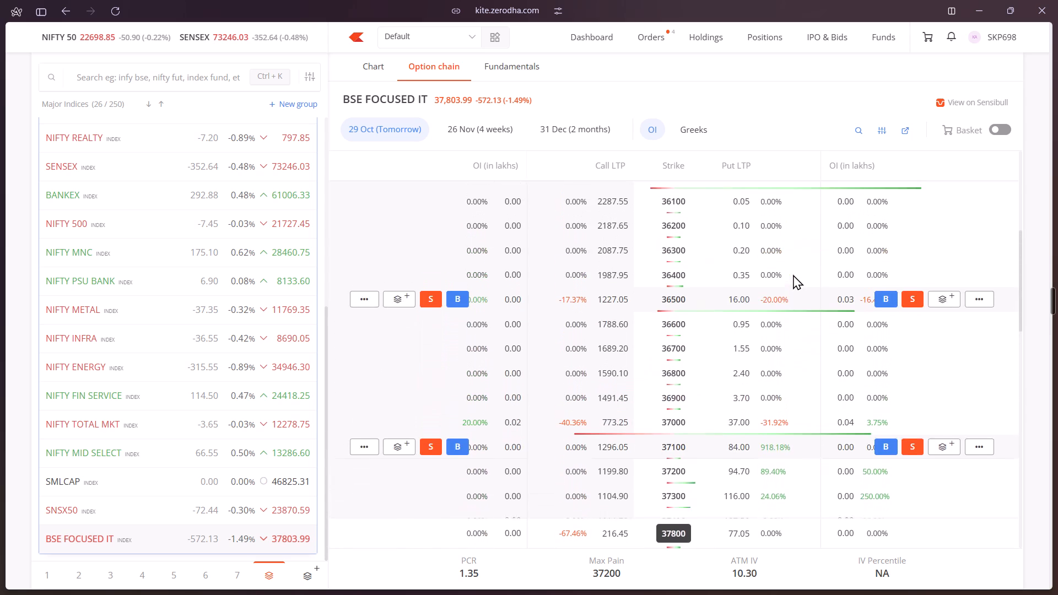
pyautogui.scroll(3, 793, 274)
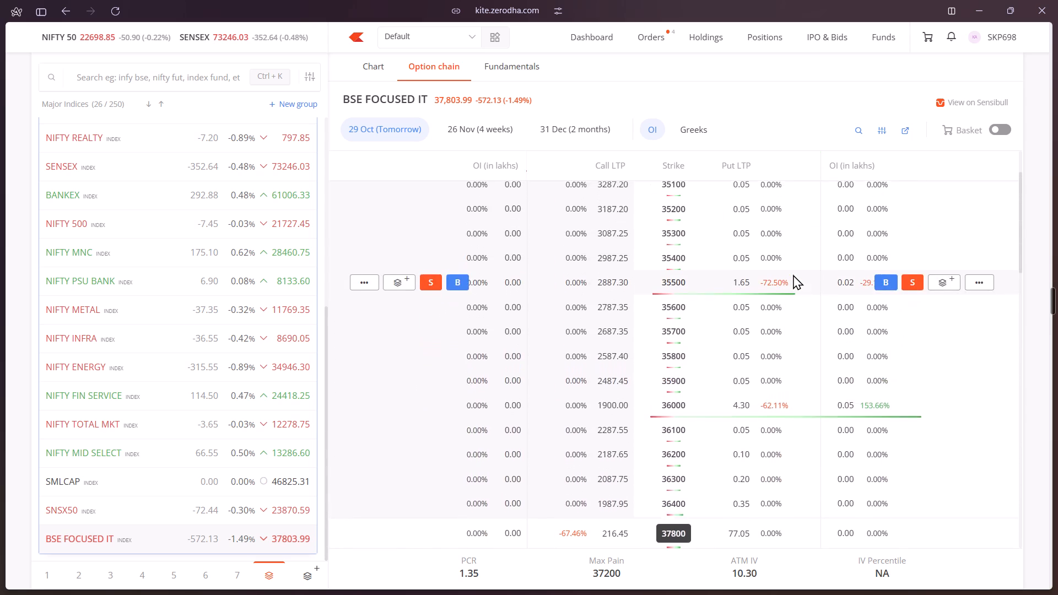
pyautogui.scroll(2, 793, 274)
pyautogui.scroll(-2, 793, 274)
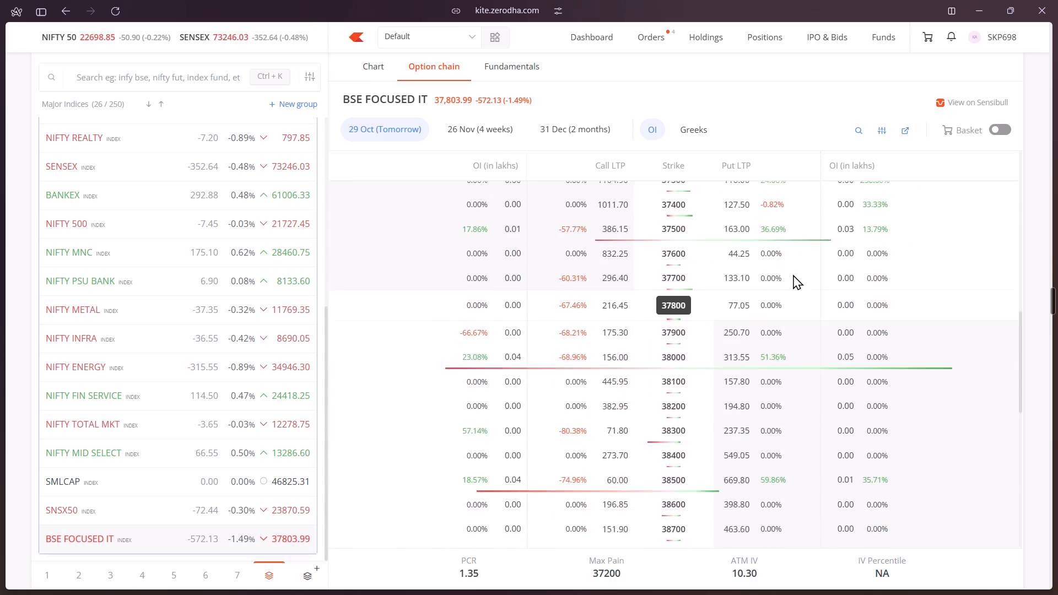
pyautogui.scroll(3, 793, 274)
pyautogui.scroll(-1, 793, 274)
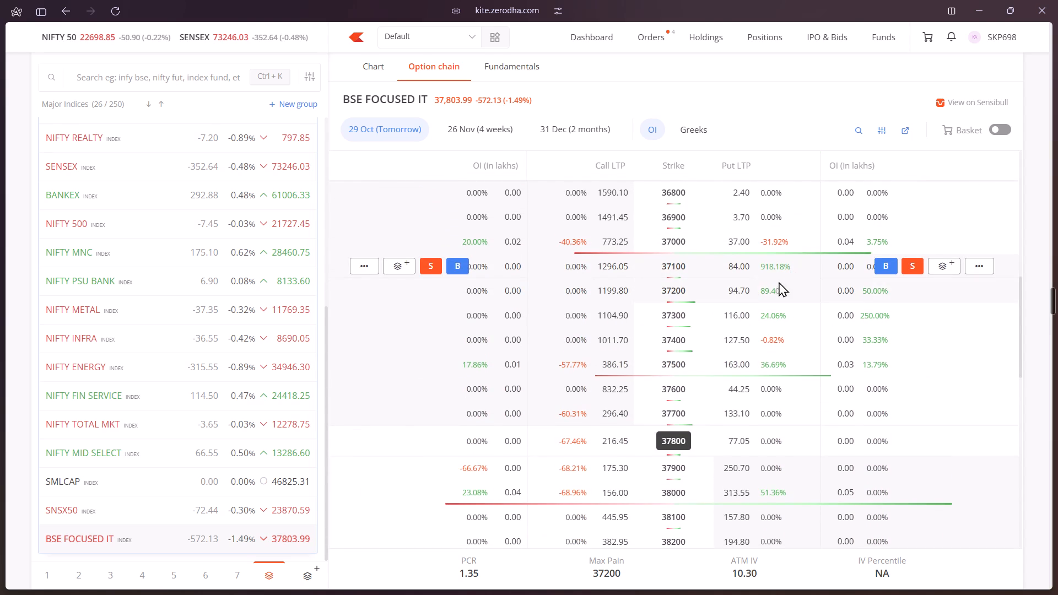
# Check the buy order form for FOCIT OCT 37100 PE with the Limit order type and leave without placing an order.
pyautogui.click(889, 267)
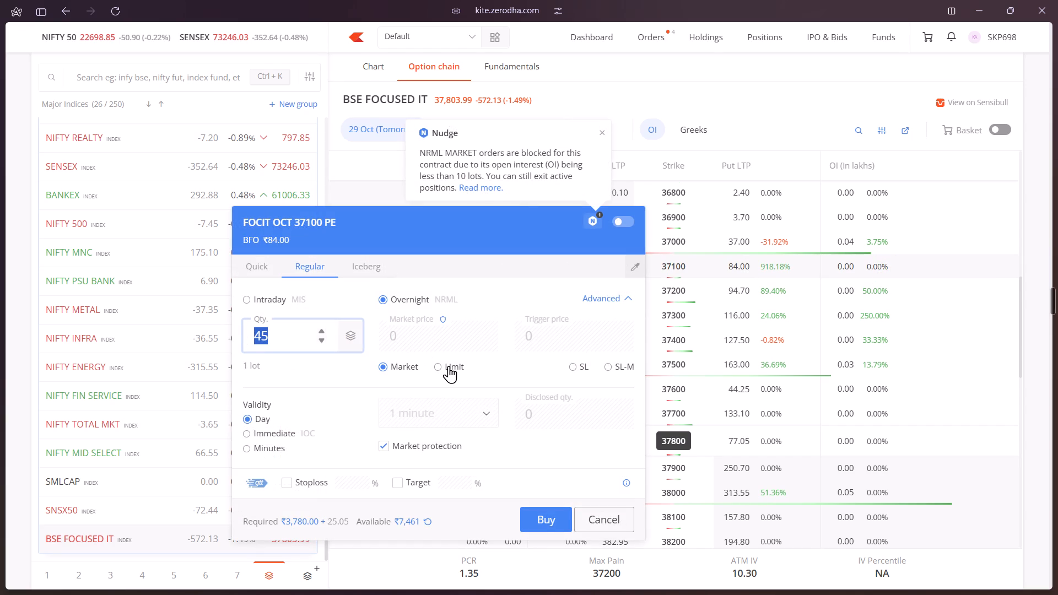
pyautogui.click(449, 366)
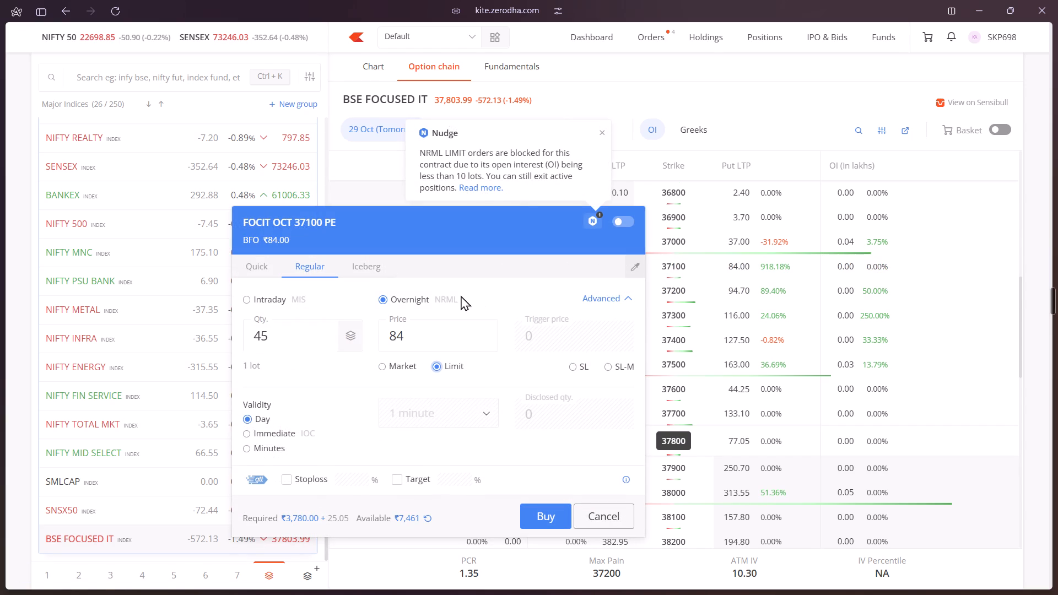
pyautogui.click(613, 509)
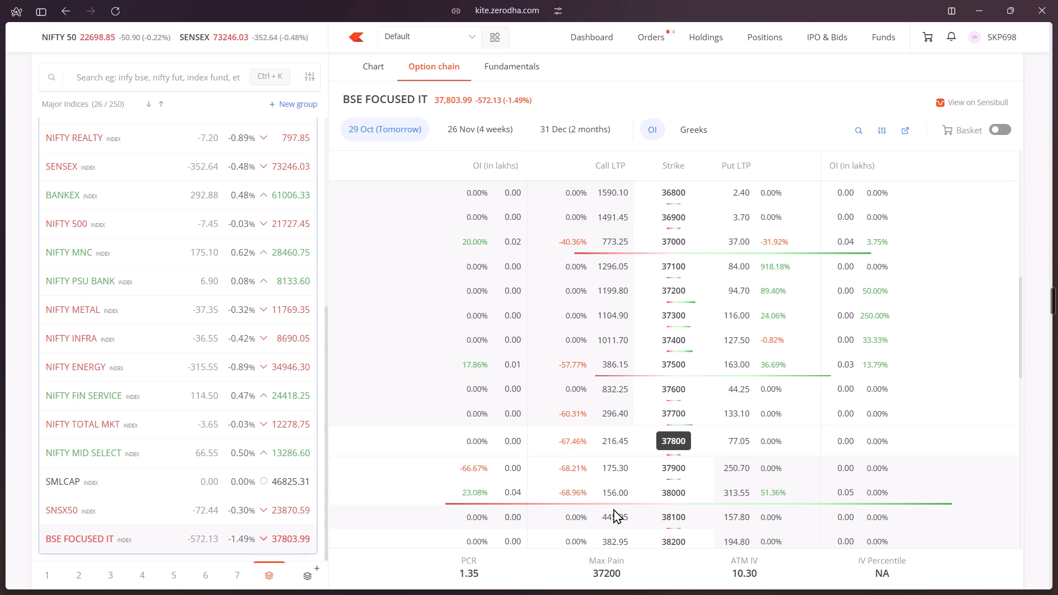
# Examine the BSE FOCUSED IT call and put prices from strike 37000 up to 38500, and review the Major Indices list.
pyautogui.scroll(-1, 618, 482)
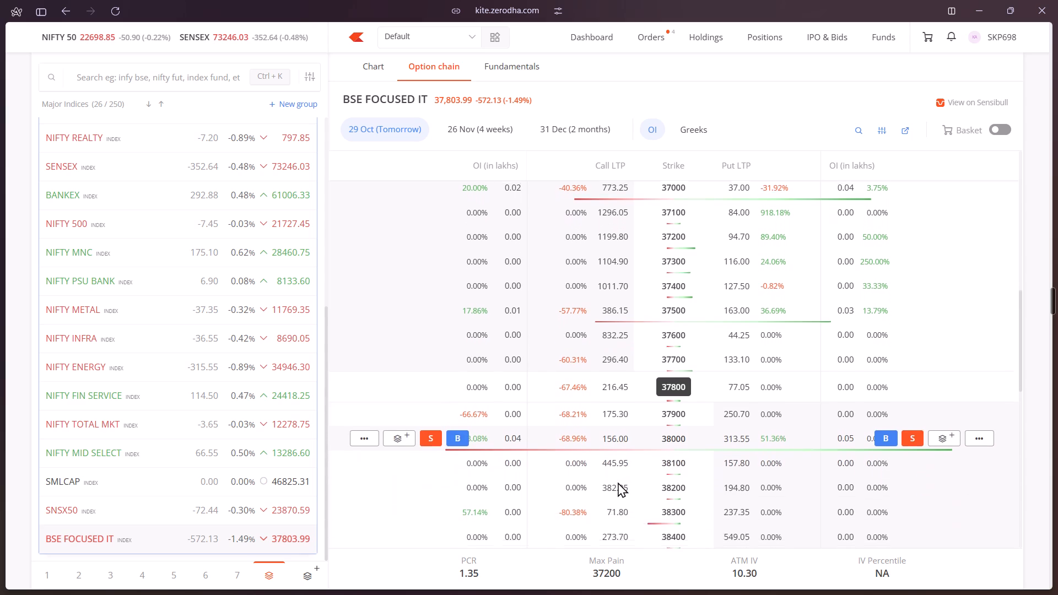
pyautogui.scroll(-1, 618, 482)
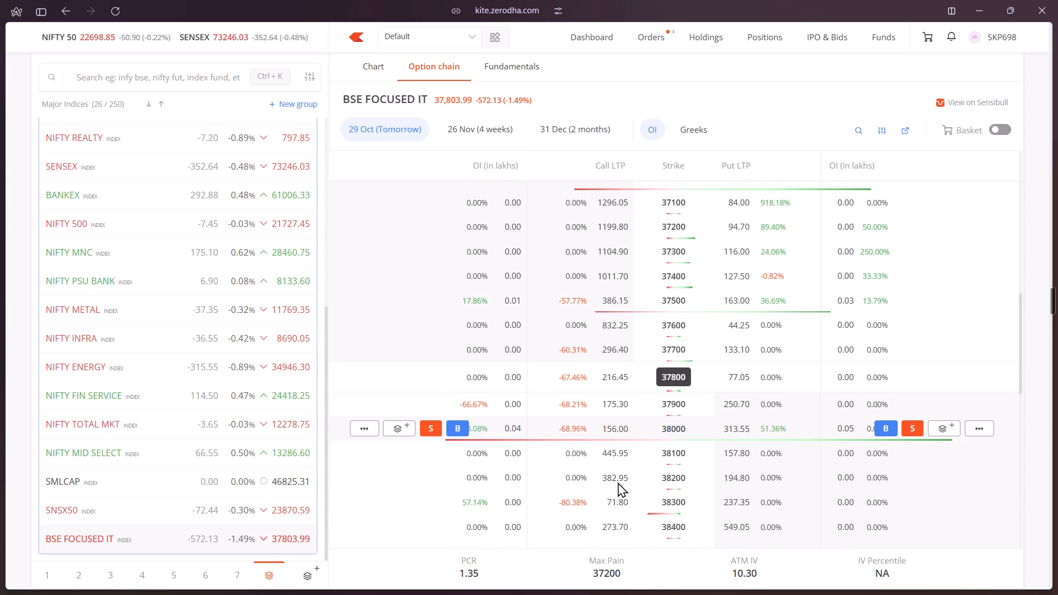
pyautogui.scroll(-1, 618, 482)
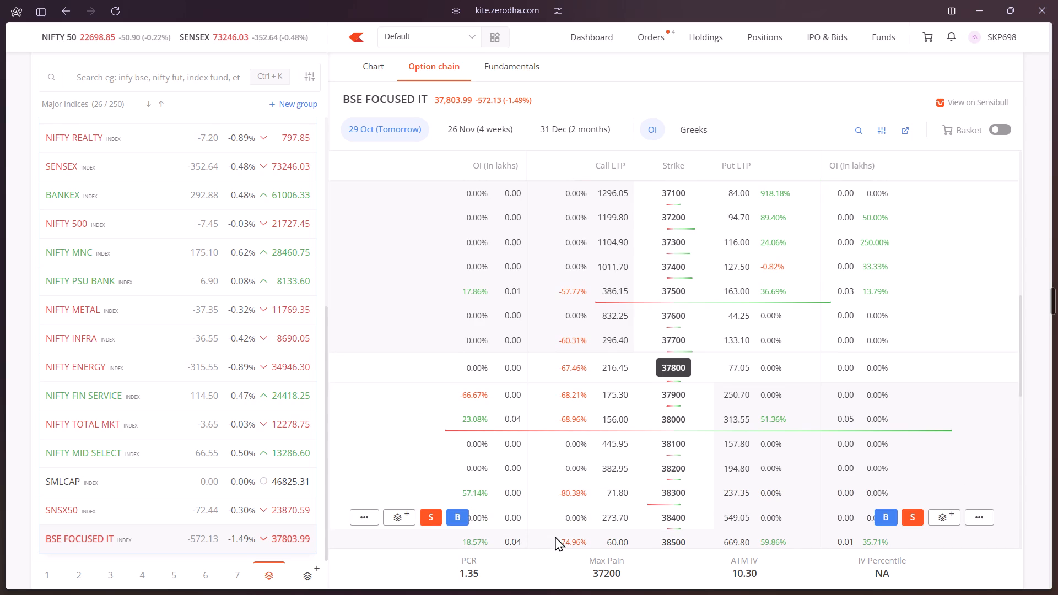
pyautogui.scroll(-2, 127, 338)
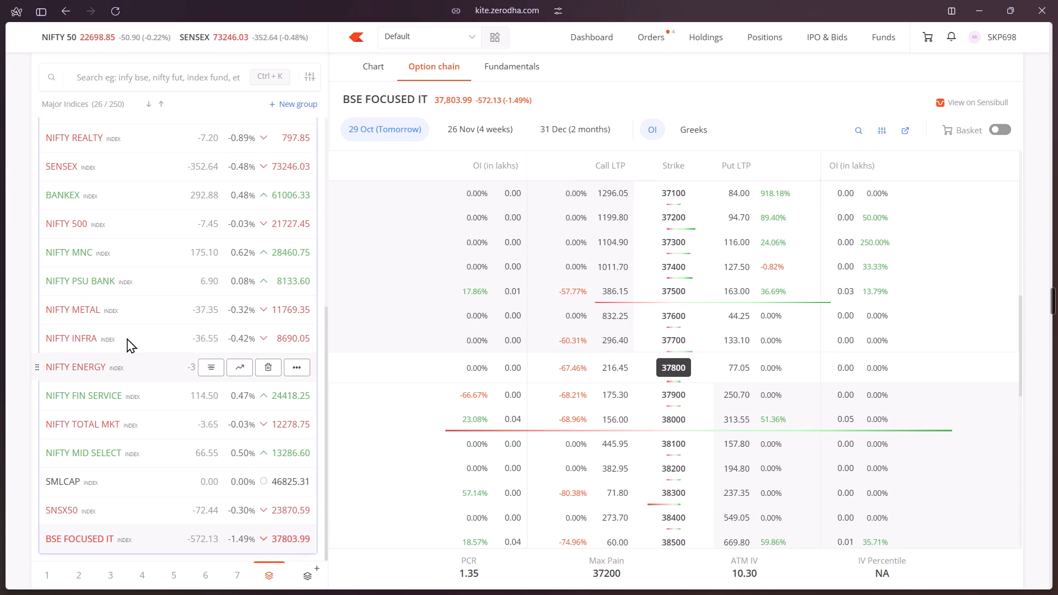
pyautogui.scroll(5, 127, 338)
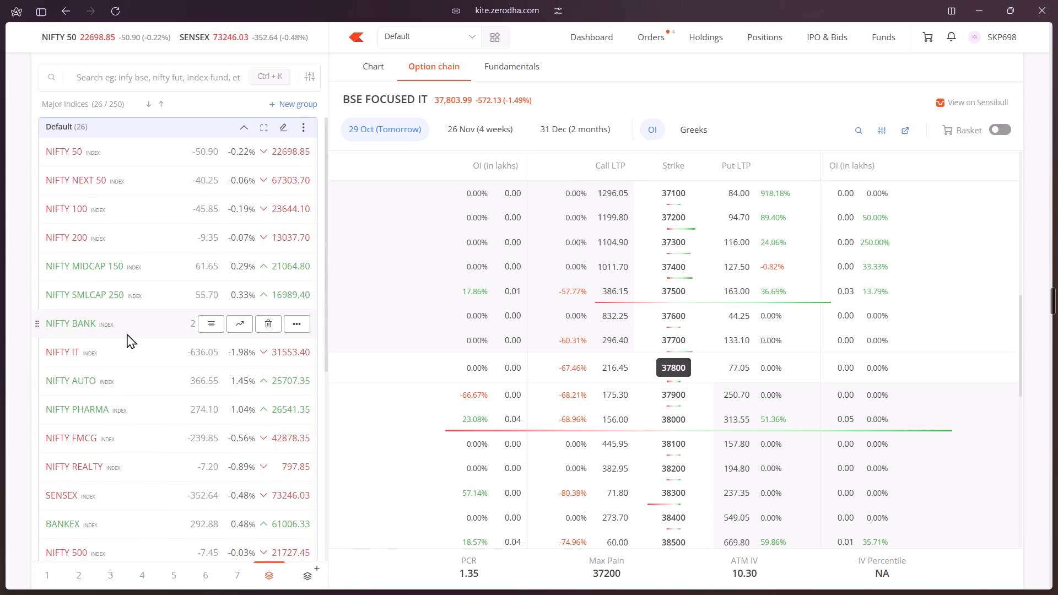
# Look through the executed orders, baskets, SIPs and alerts, and check the new alert form without creating one.
pyautogui.click(647, 39)
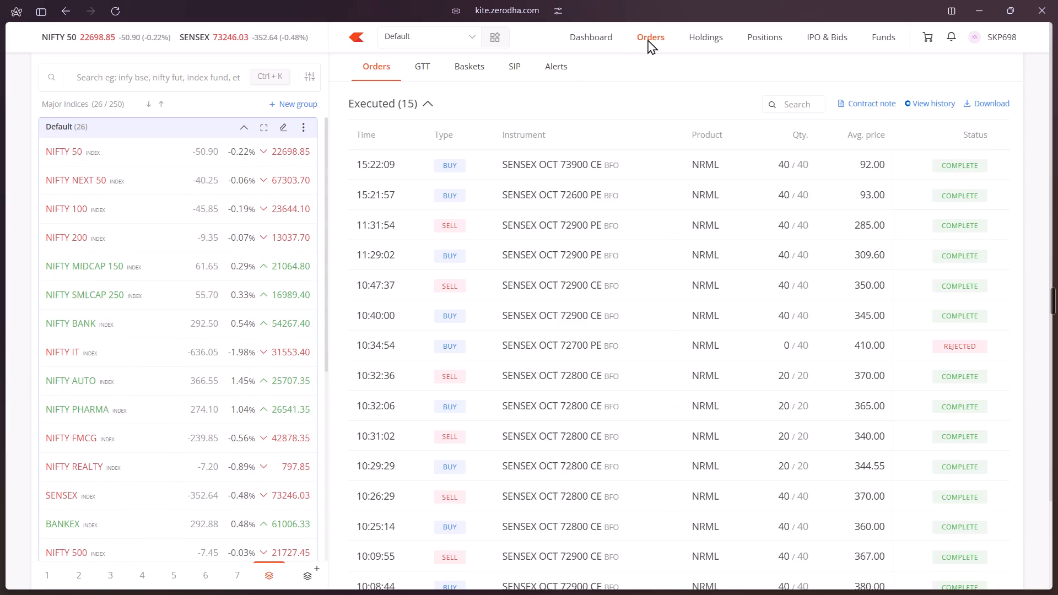
pyautogui.click(472, 67)
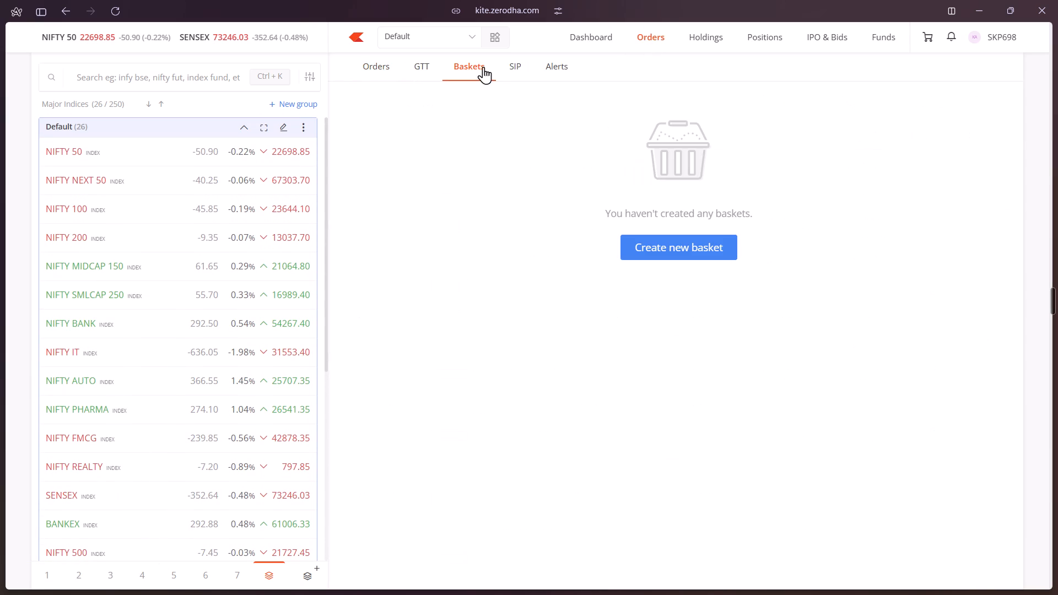
pyautogui.click(509, 70)
pyautogui.click(546, 70)
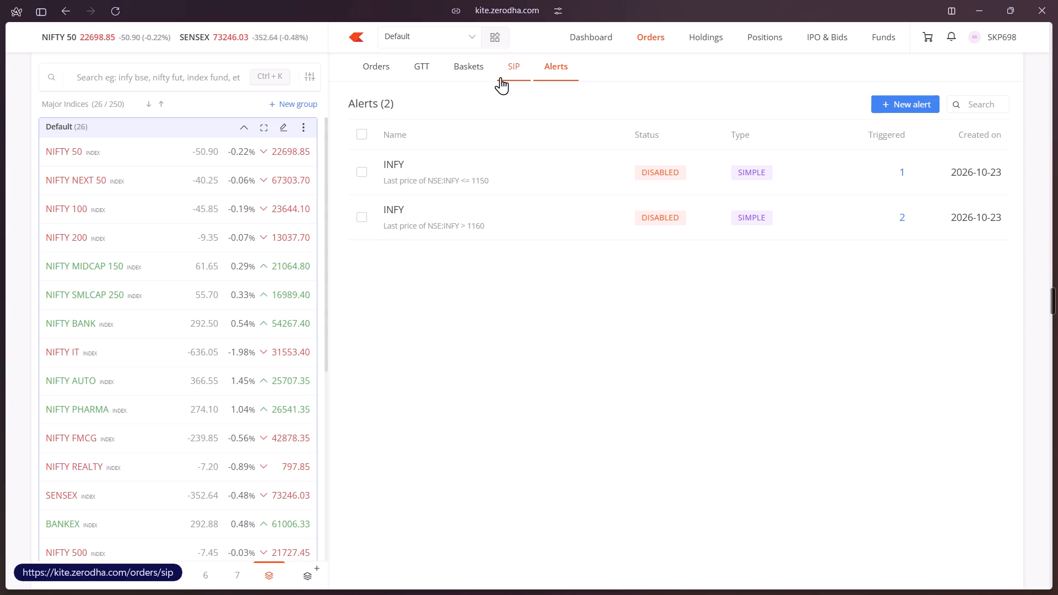
pyautogui.click(908, 107)
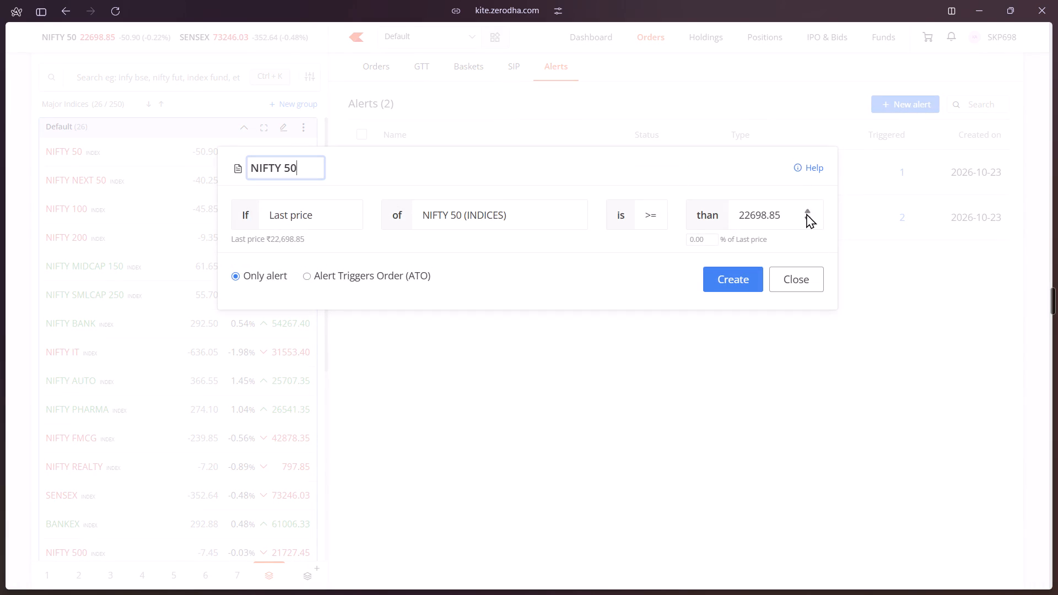
pyautogui.click(799, 278)
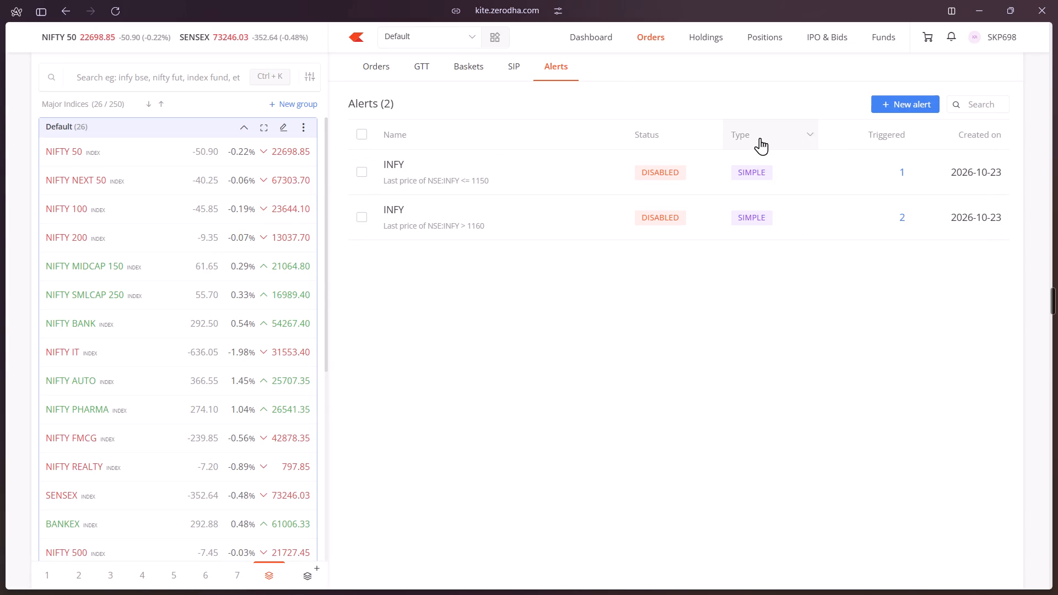
# Start a new NIFTY 50 last price alert and set its threshold to 1% of the last price.
pyautogui.click(895, 107)
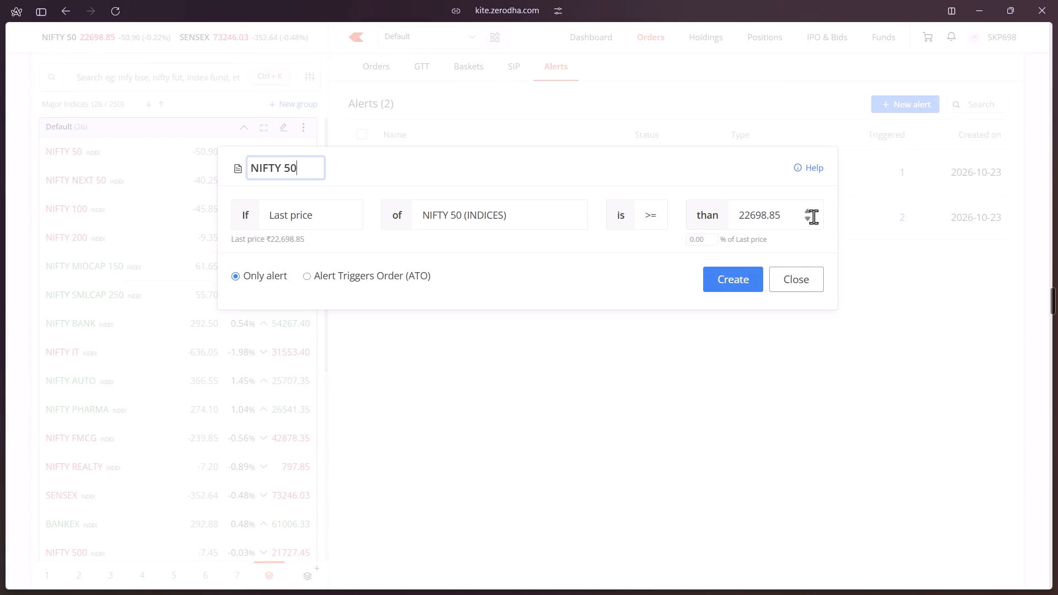
pyautogui.doubleClick(807, 217)
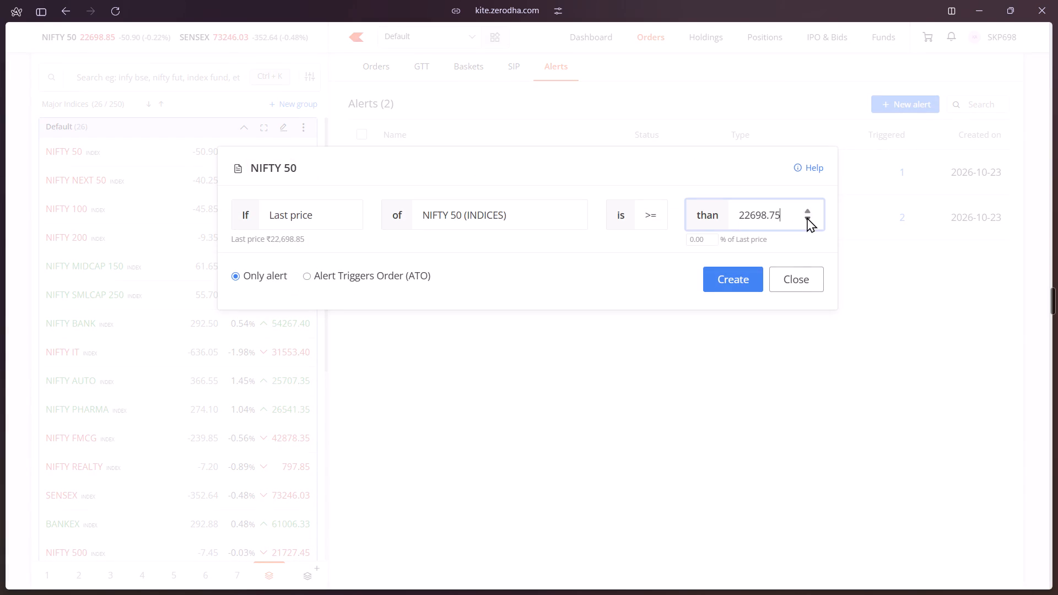
pyautogui.doubleClick(807, 217)
pyautogui.click(715, 237)
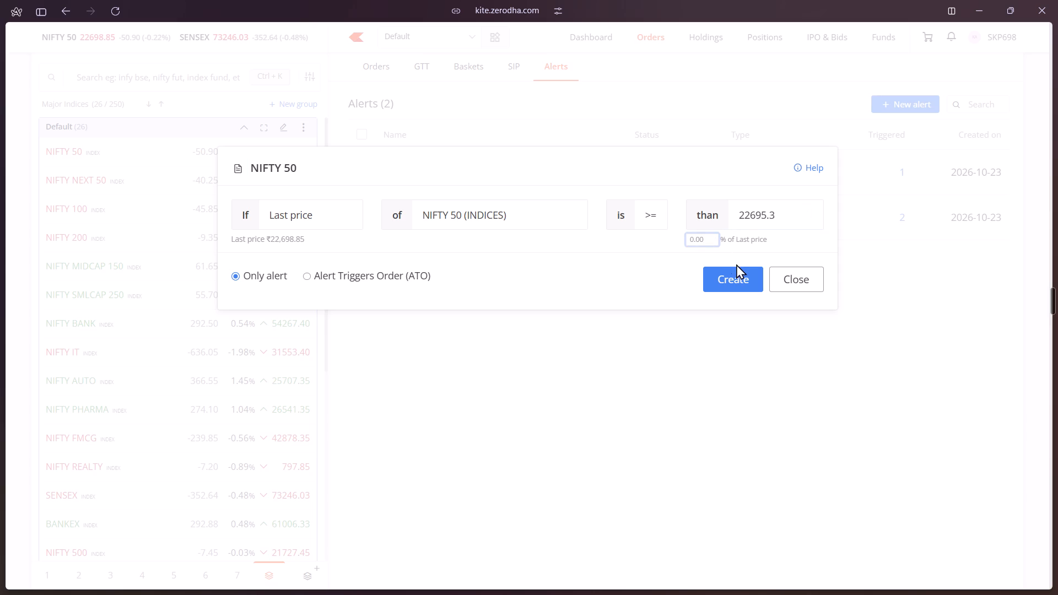
pyautogui.press('BackSpace')
pyautogui.press('BackSpace')
pyautogui.press('BackSpace')
pyautogui.press('BackSpace')
pyautogui.press('1')
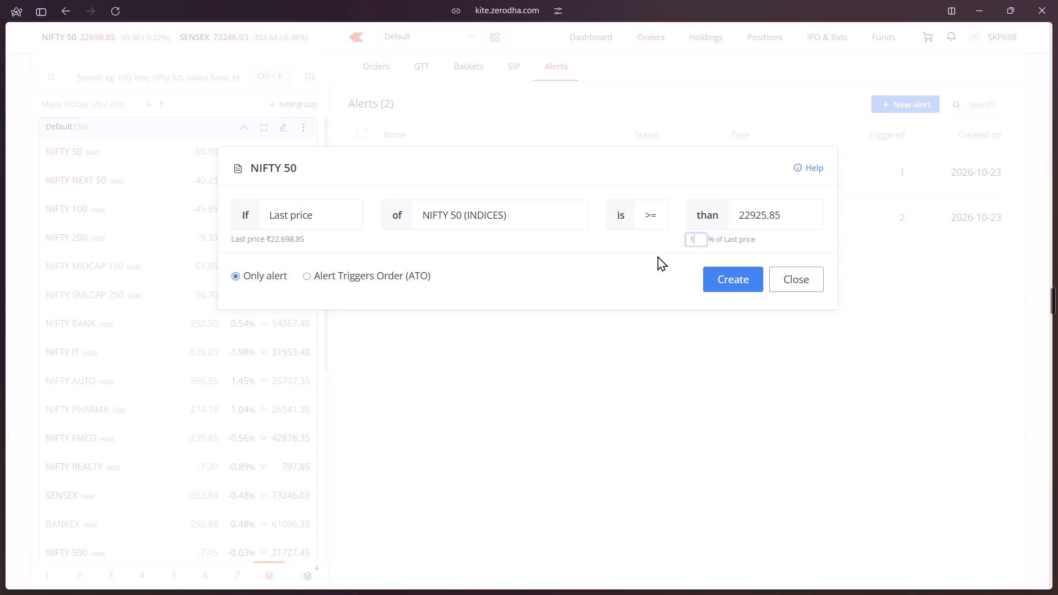
pyautogui.click(801, 240)
# Set the comparison of the NIFTY 50 alert to less than or equal to (<=).
pyautogui.click(645, 217)
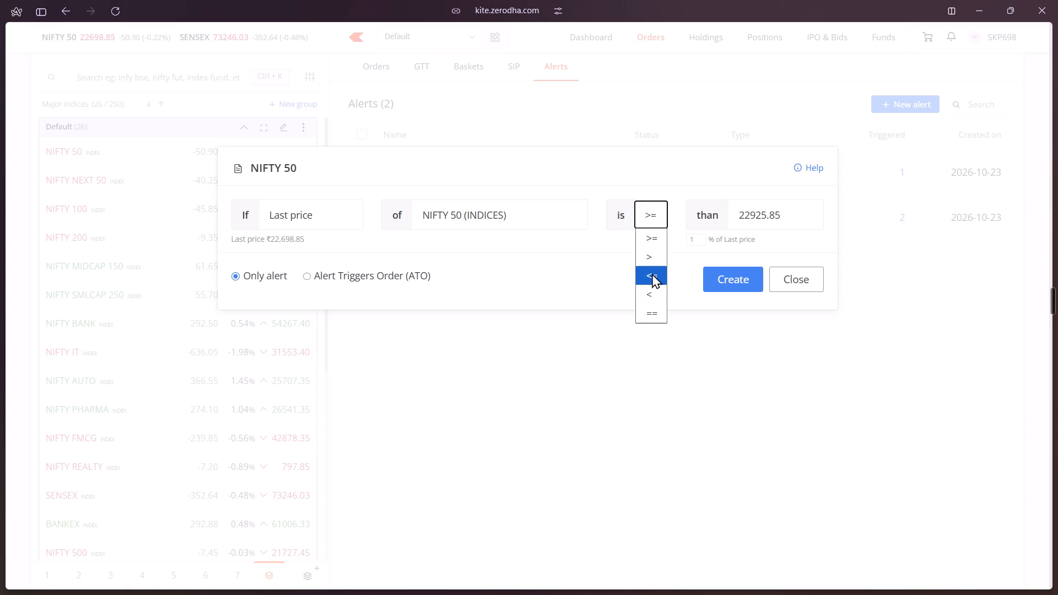
pyautogui.click(652, 273)
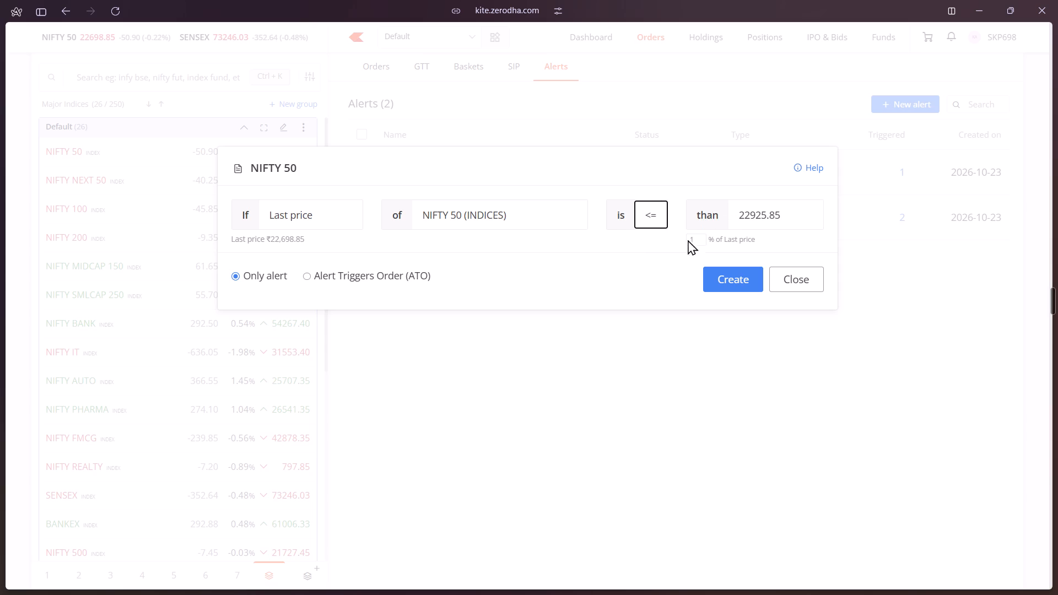
pyautogui.click(714, 223)
pyautogui.click(753, 208)
pyautogui.click(785, 220)
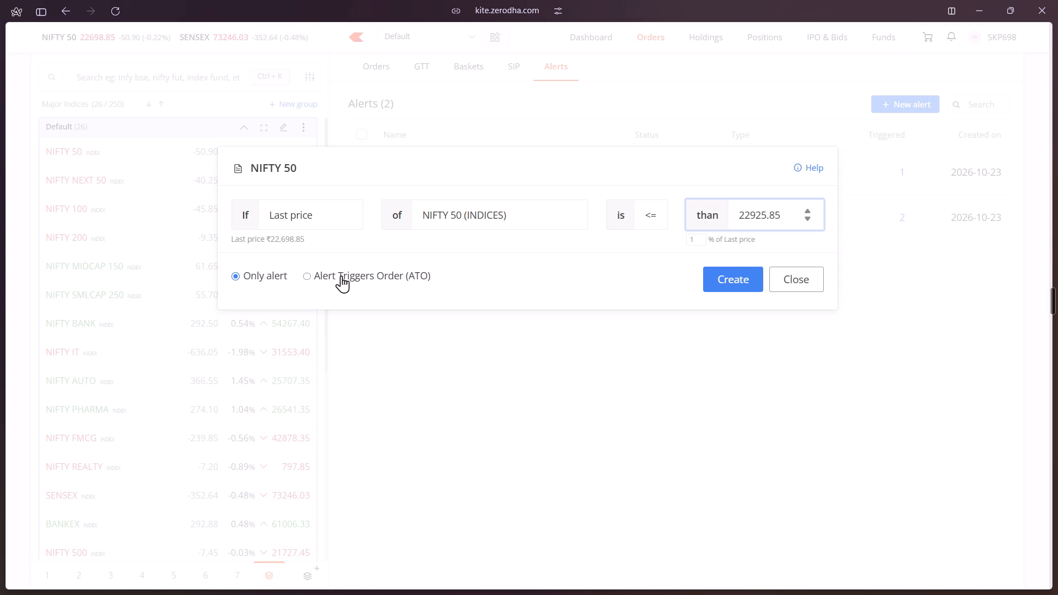
# Base the NIFTY 50 alert on Day change % and set its threshold to -0.2.
pyautogui.click(330, 220)
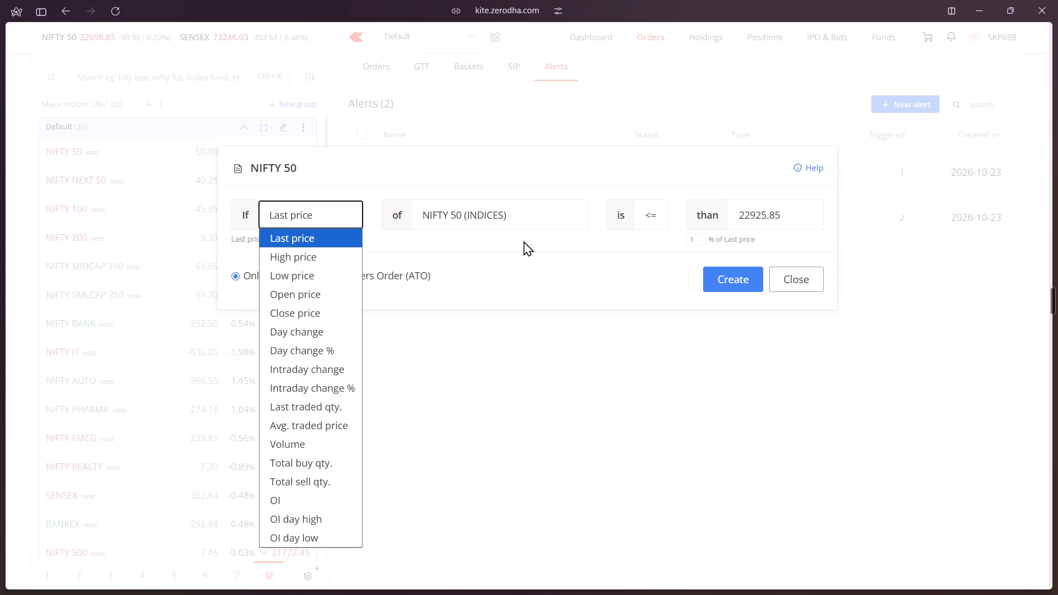
pyautogui.click(295, 342)
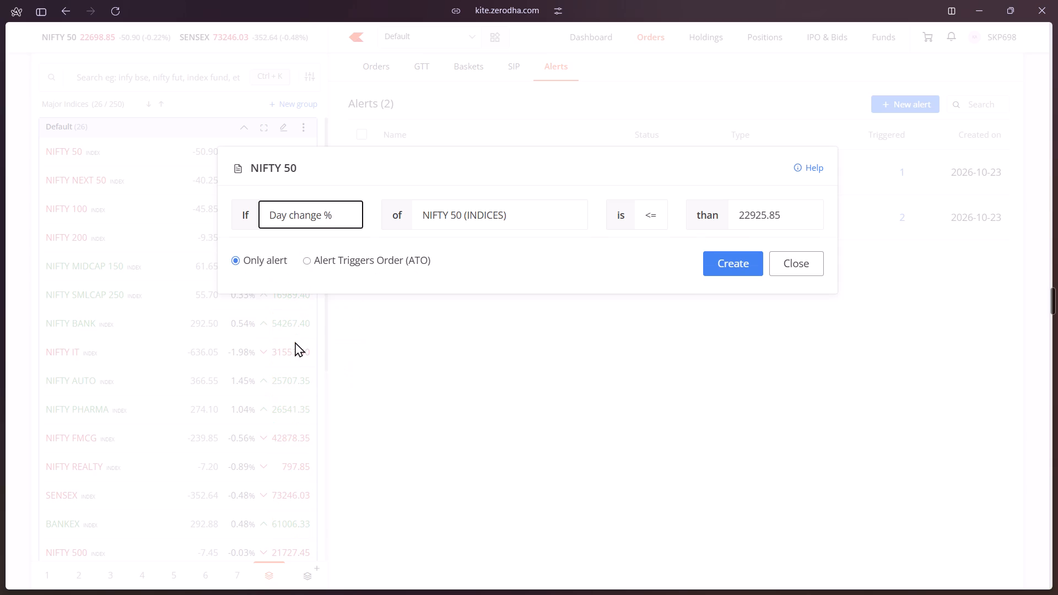
pyautogui.click(772, 219)
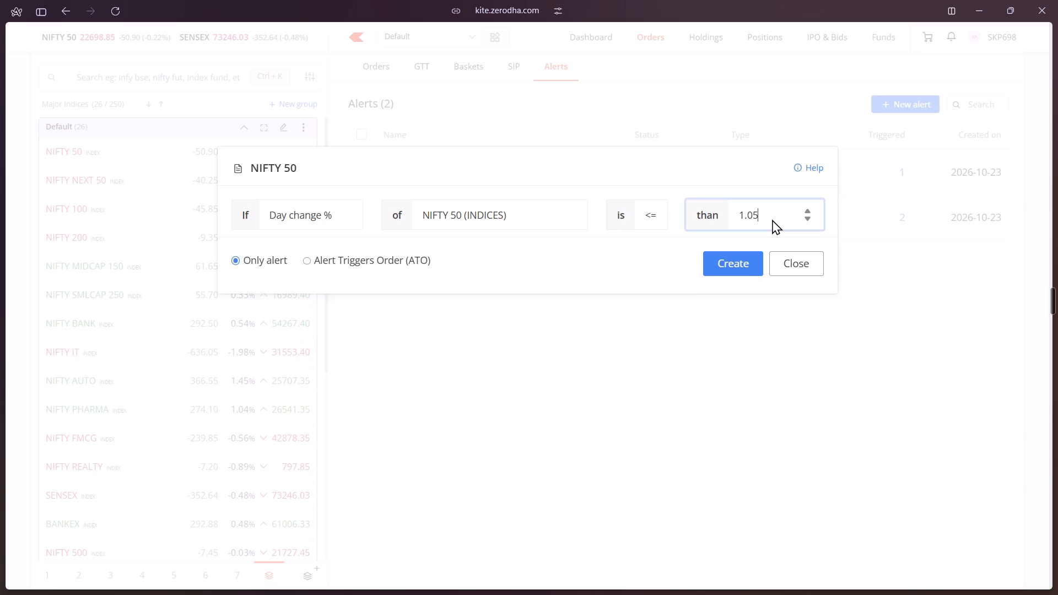
pyautogui.press('BackSpace')
pyautogui.press('BackSpace')
pyautogui.press('BackSpace')
pyautogui.press('BackSpace')
pyautogui.press('BackSpace')
pyautogui.press('BackSpace')
pyautogui.write('0.')
pyautogui.press('2')
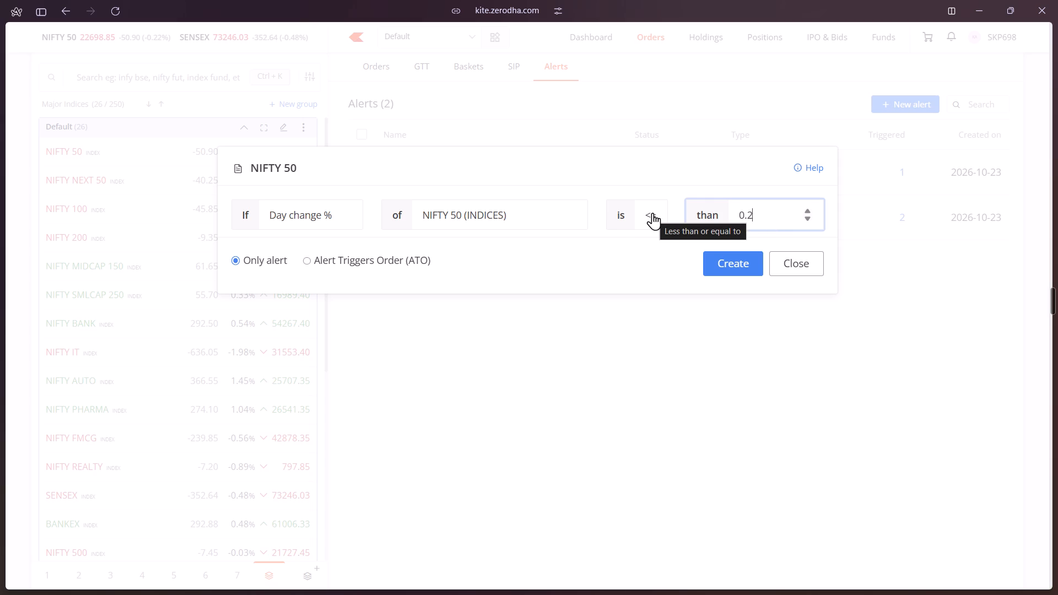
pyautogui.click(739, 213)
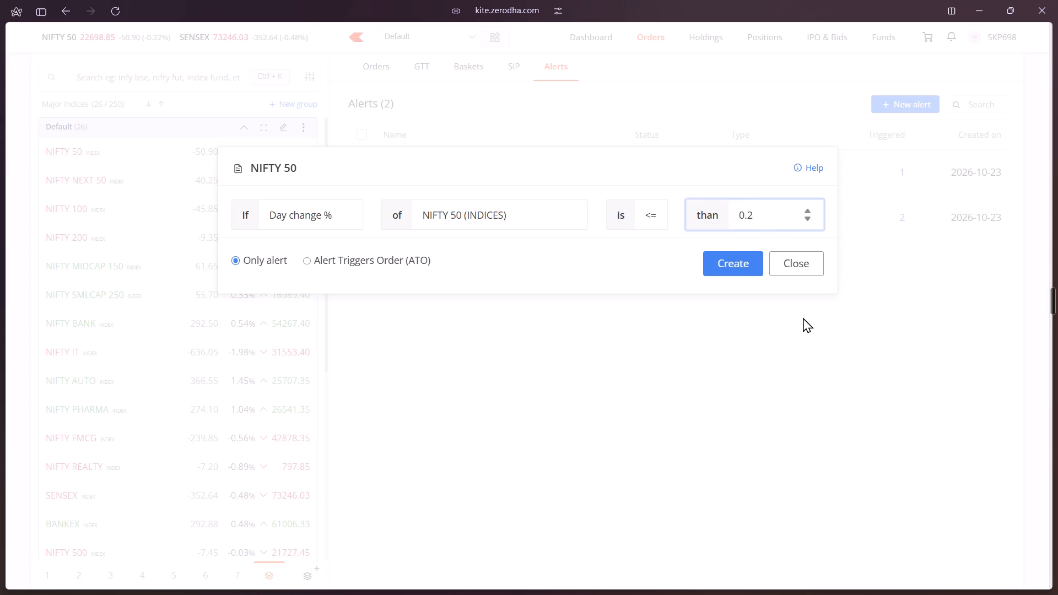
pyautogui.press('-')
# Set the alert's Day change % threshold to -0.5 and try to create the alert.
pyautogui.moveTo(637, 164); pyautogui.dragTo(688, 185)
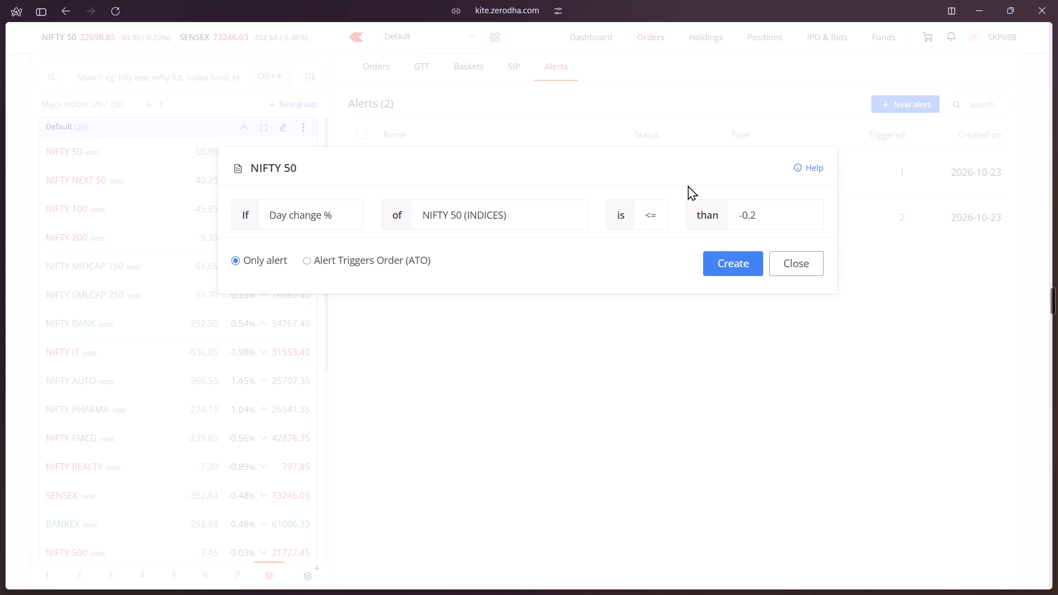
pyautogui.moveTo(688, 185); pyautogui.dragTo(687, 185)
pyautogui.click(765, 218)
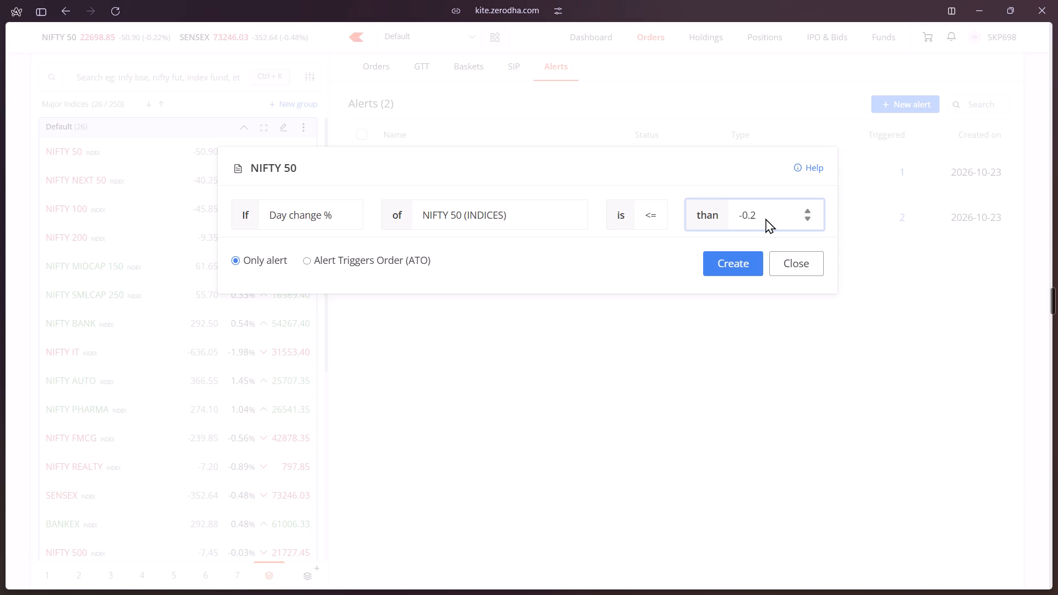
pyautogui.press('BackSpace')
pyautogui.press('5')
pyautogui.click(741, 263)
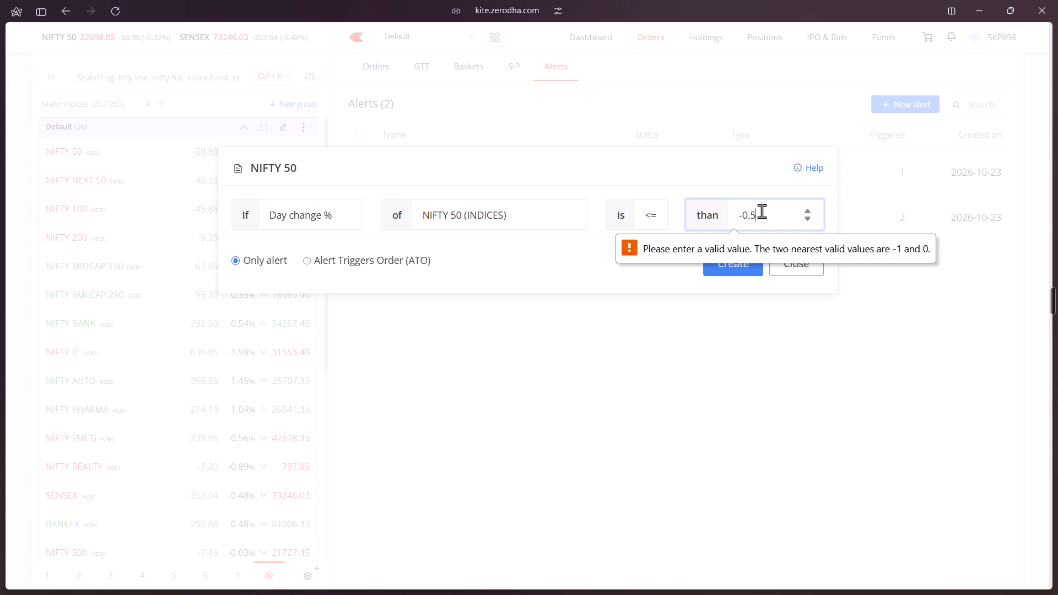
# Set the NIFTY 50 alert's Day change % threshold to -1 and create the alert.
pyautogui.press('BackSpace')
pyautogui.press('BackSpace')
pyautogui.press('BackSpace')
pyautogui.press('BackSpace')
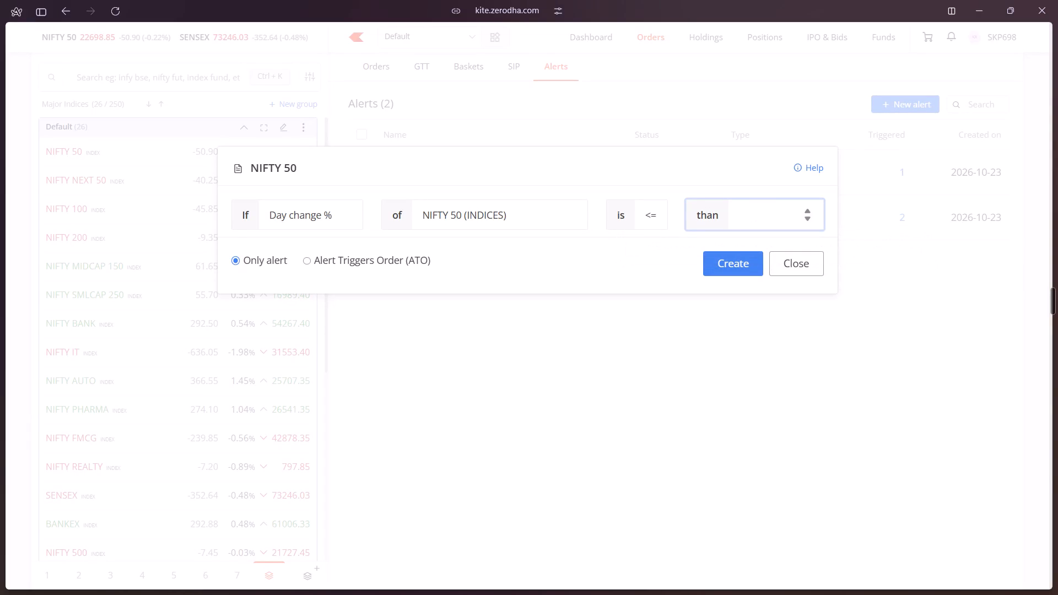
pyautogui.press('-')
pyautogui.press('1')
pyautogui.click(750, 261)
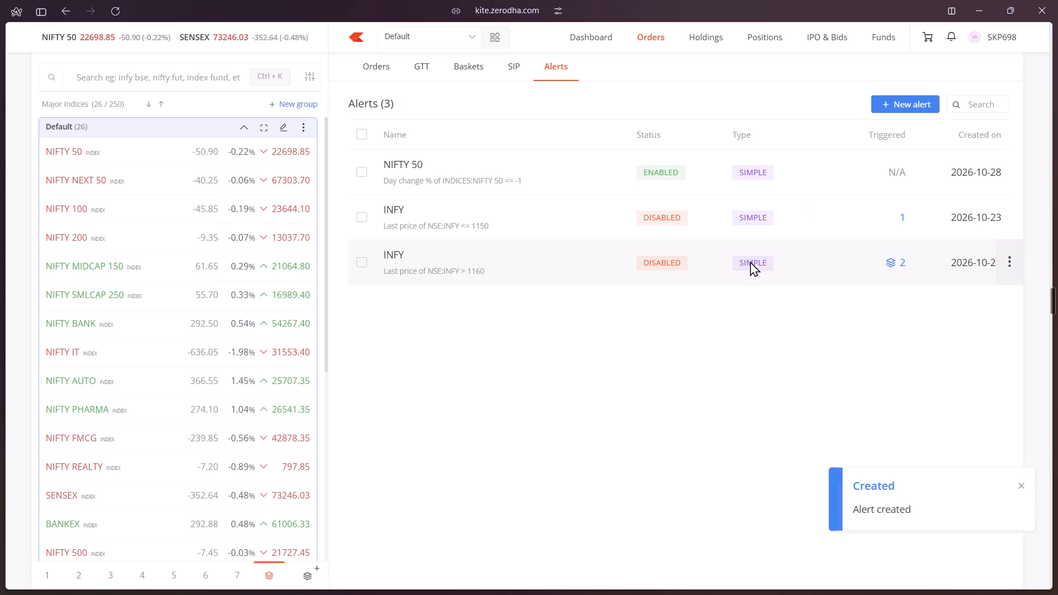
# Create another NIFTY 50 alert for a Day change % greater than or equal to 1.
pyautogui.click(923, 104)
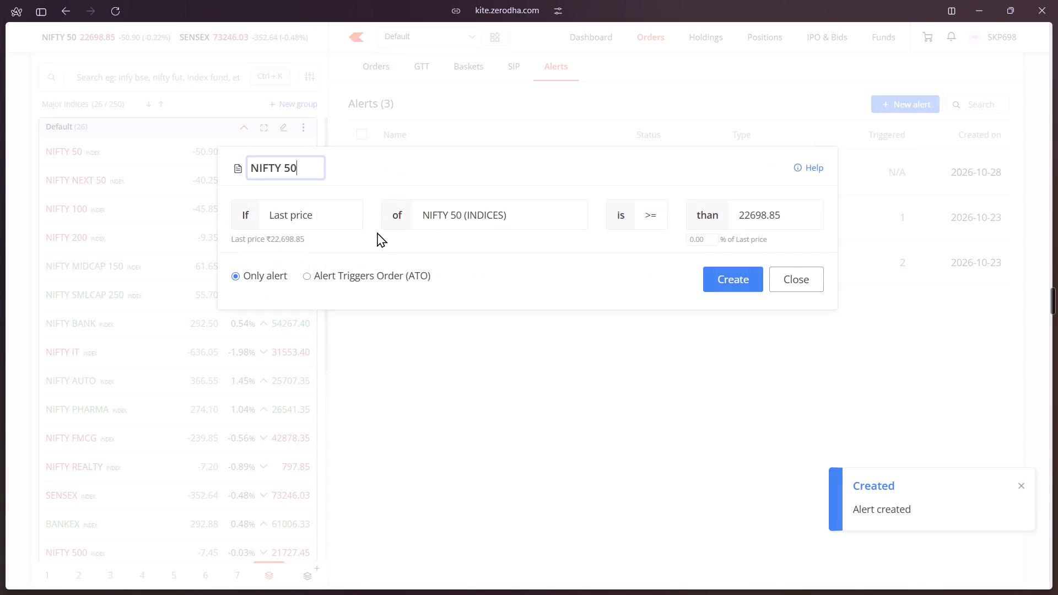
pyautogui.click(279, 211)
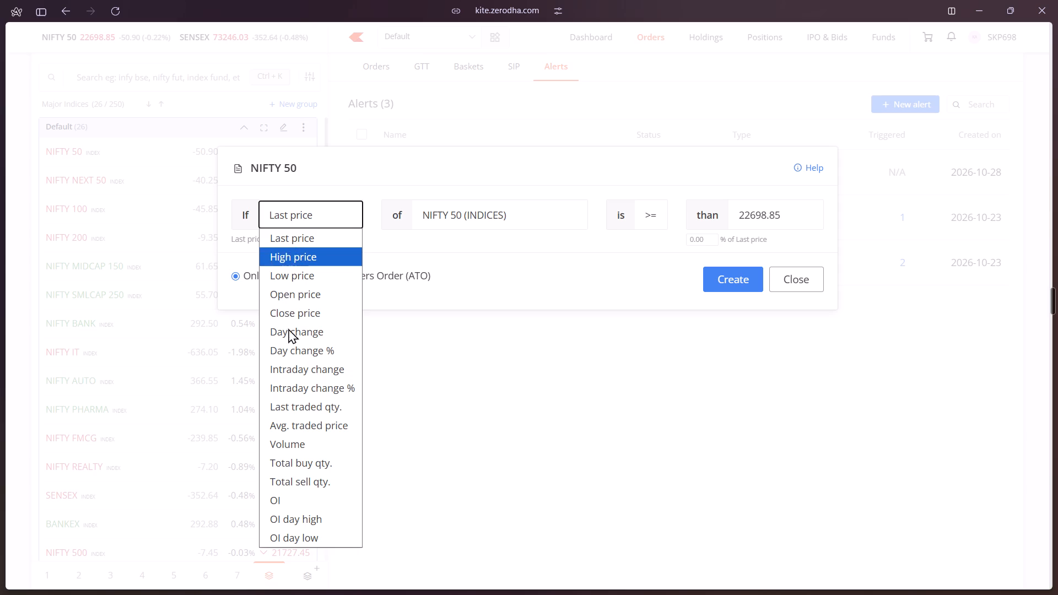
pyautogui.click(292, 348)
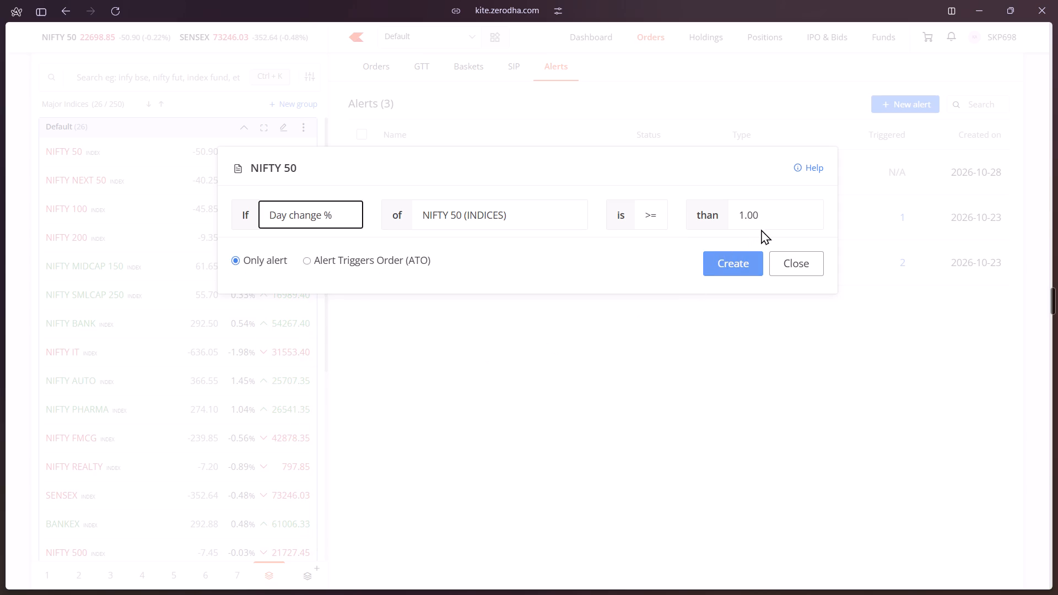
pyautogui.click(735, 262)
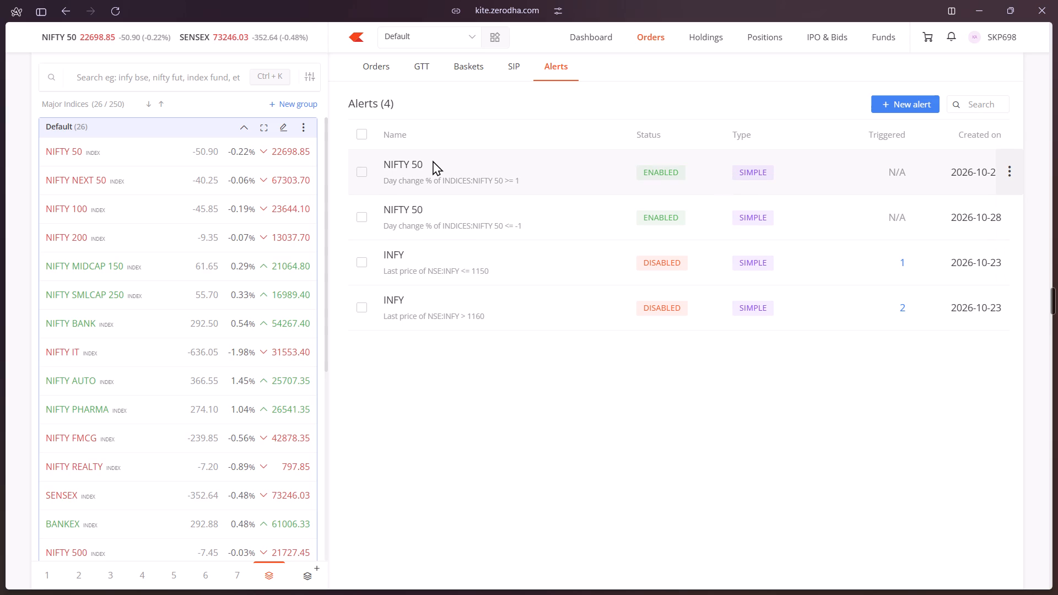
pyautogui.click(1007, 182)
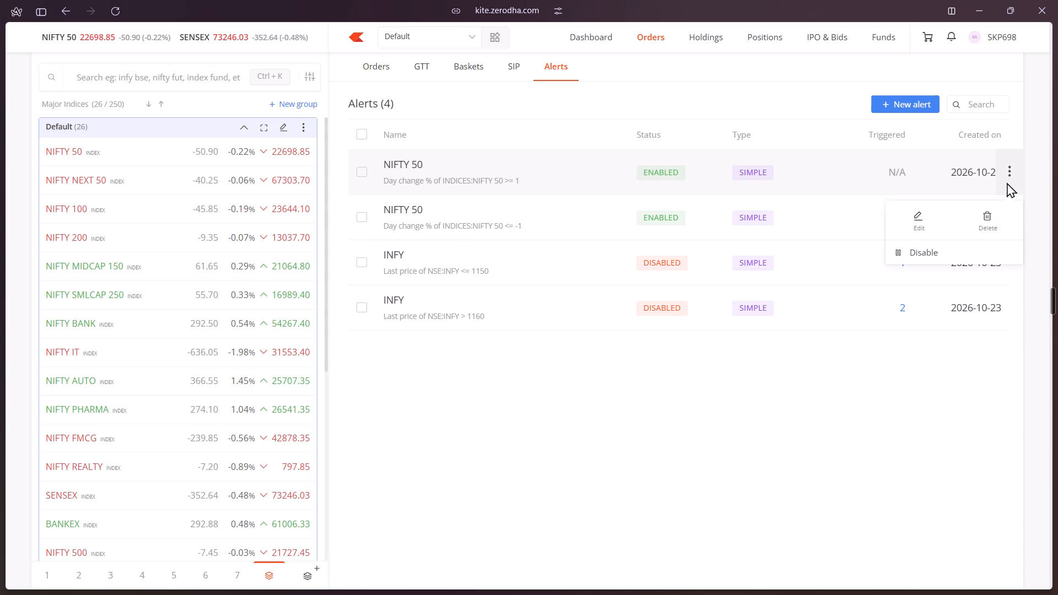
# Start a new NIFTY 50 last price alert and set its threshold to 0.5% of the last price.
pyautogui.click(905, 105)
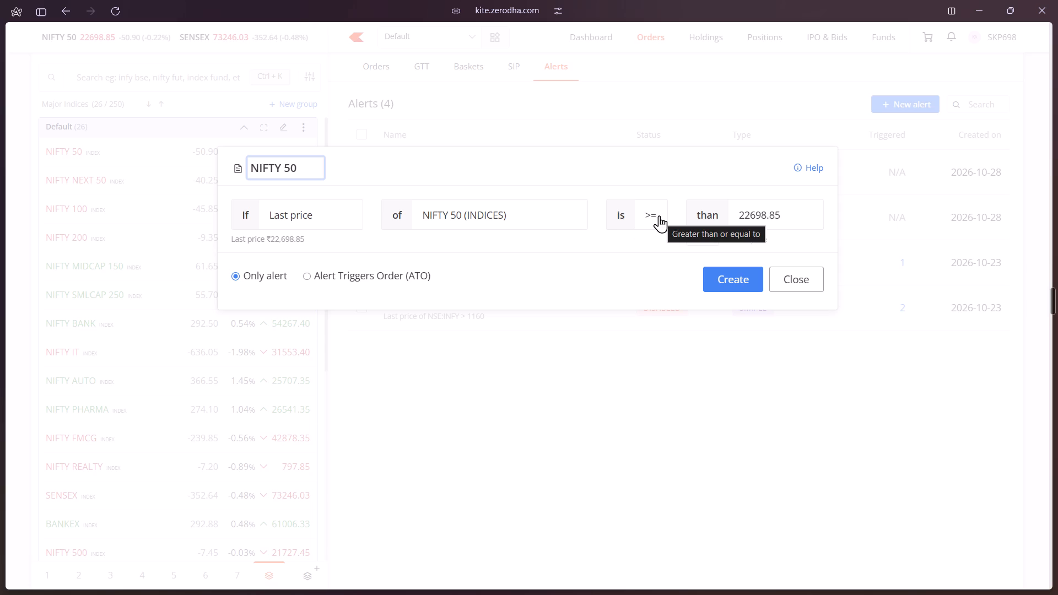
pyautogui.click(659, 215)
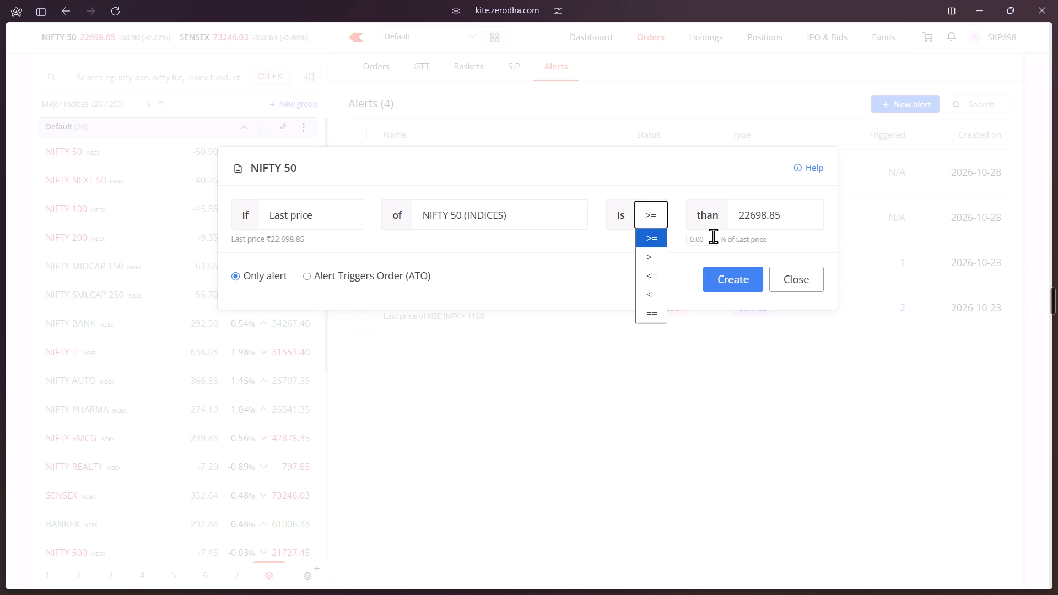
pyautogui.click(703, 240)
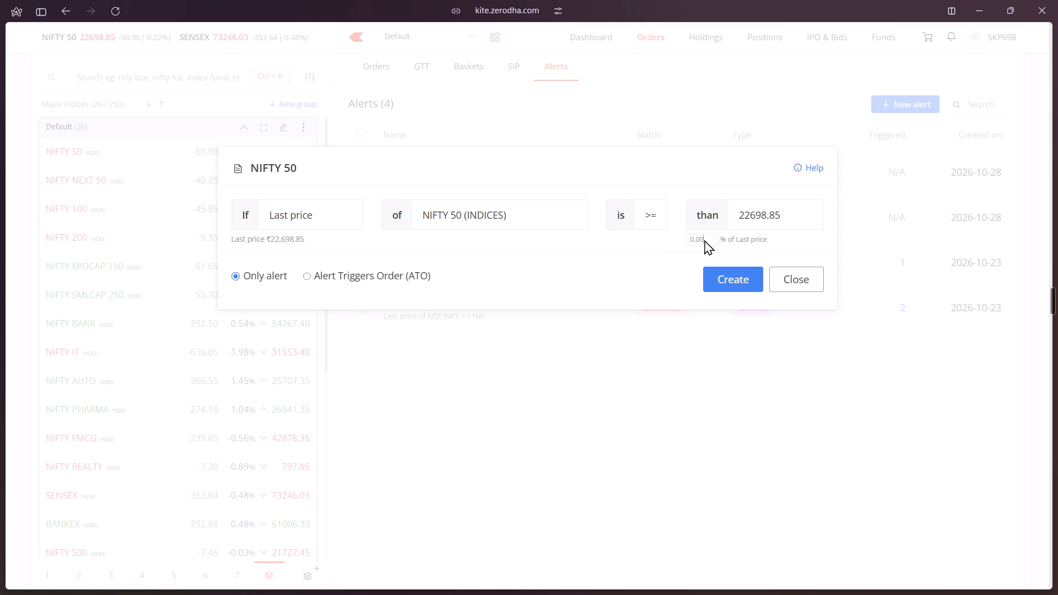
pyautogui.press('BackSpace')
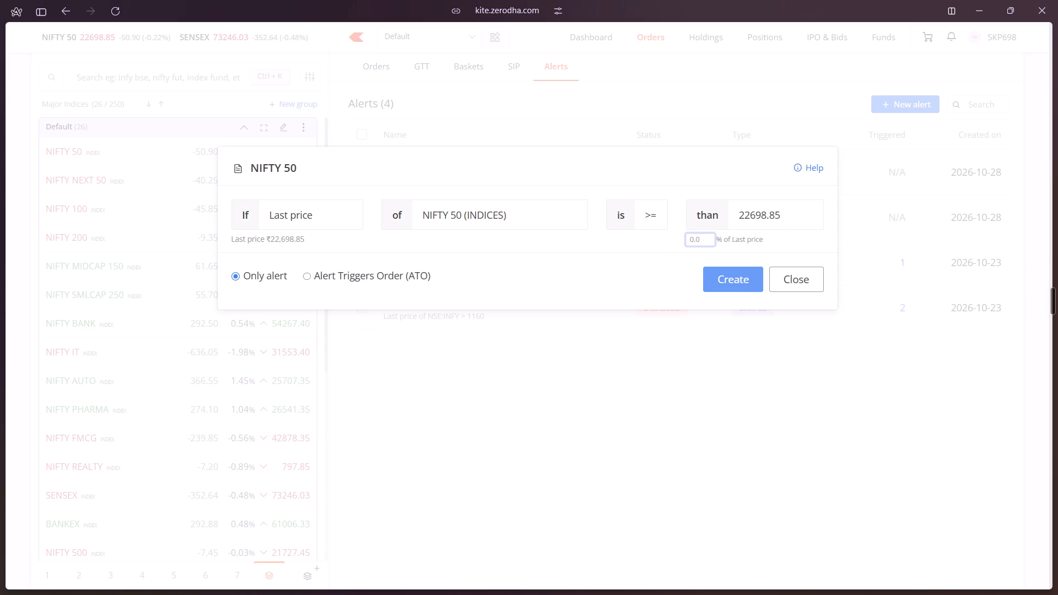
pyautogui.press('BackSpace')
pyautogui.press('BackSpace')
pyautogui.press('BackSpace')
pyautogui.write('0.')
pyautogui.press('5')
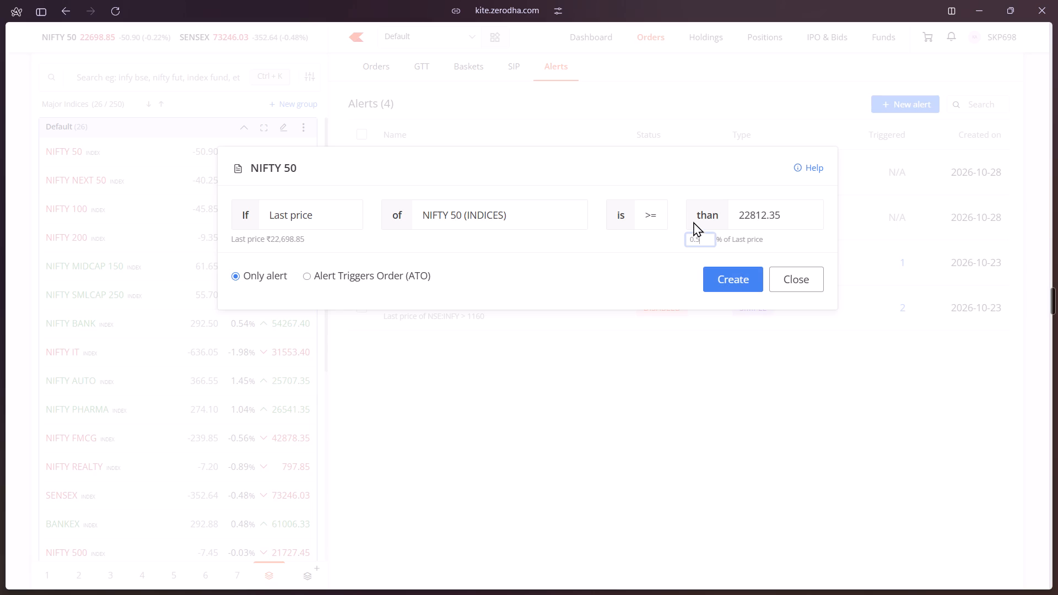
# Set the comparison of the NIFTY 50 last price alert to less than or equal to (<=).
pyautogui.click(662, 218)
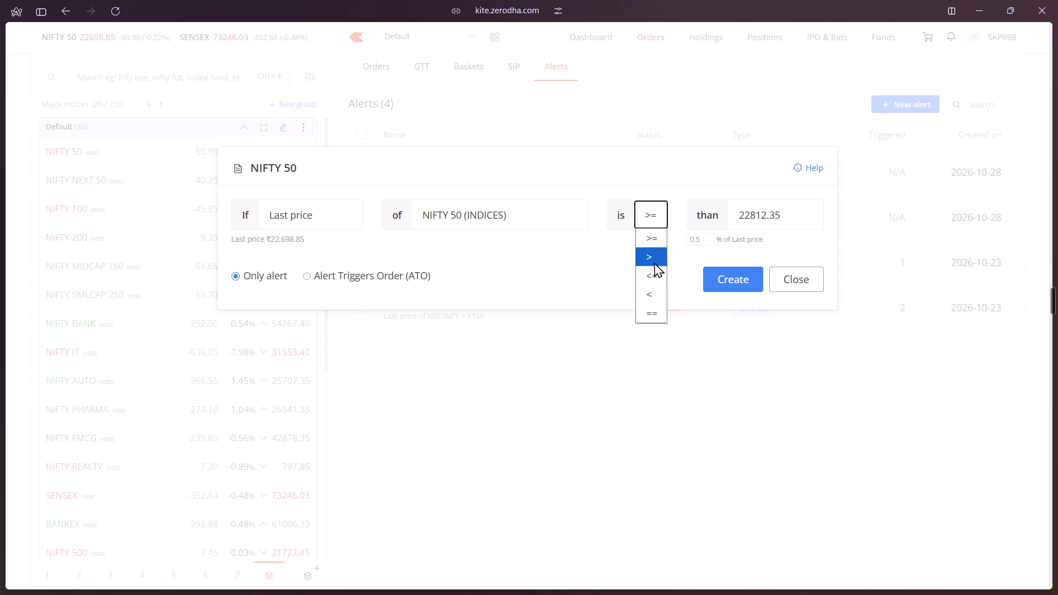
pyautogui.click(655, 287)
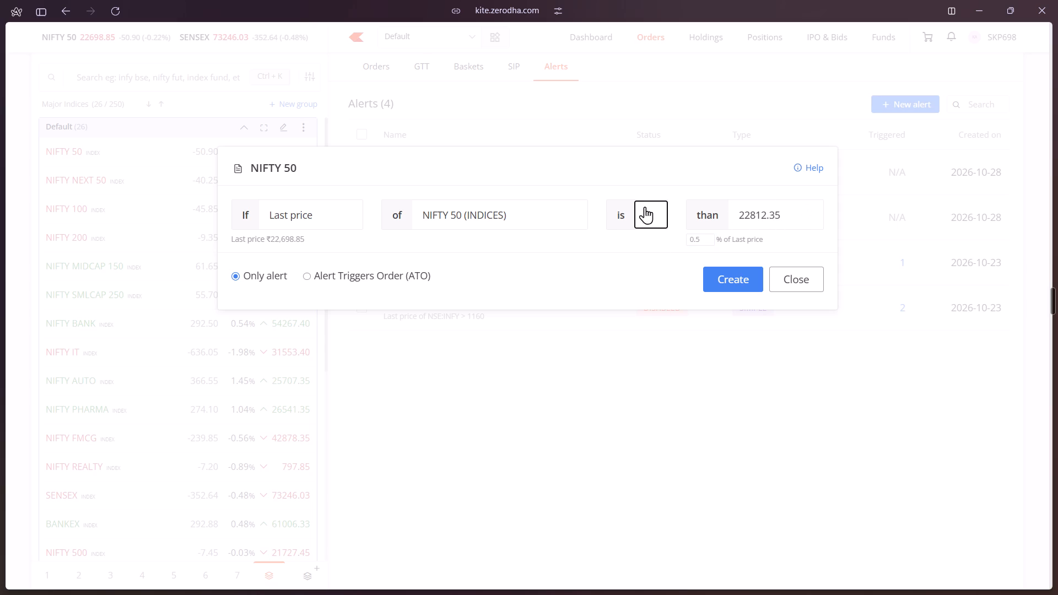
pyautogui.click(663, 210)
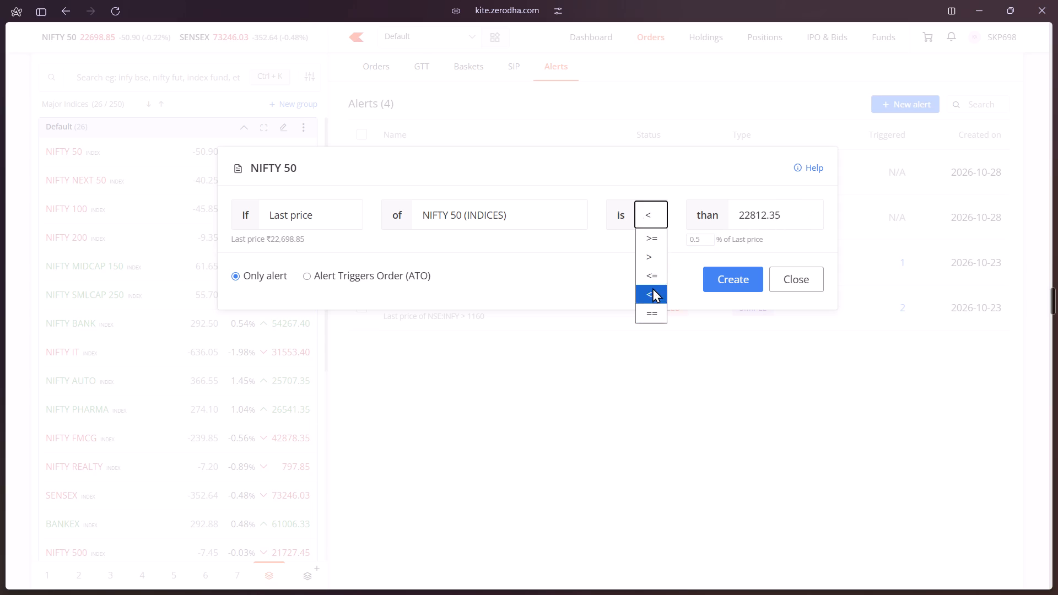
pyautogui.click(652, 273)
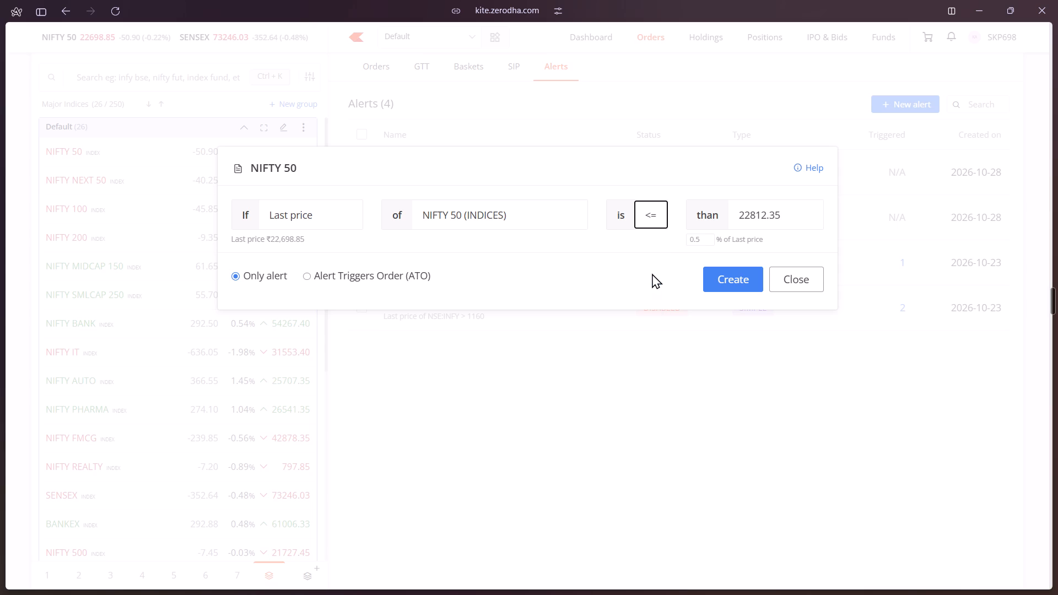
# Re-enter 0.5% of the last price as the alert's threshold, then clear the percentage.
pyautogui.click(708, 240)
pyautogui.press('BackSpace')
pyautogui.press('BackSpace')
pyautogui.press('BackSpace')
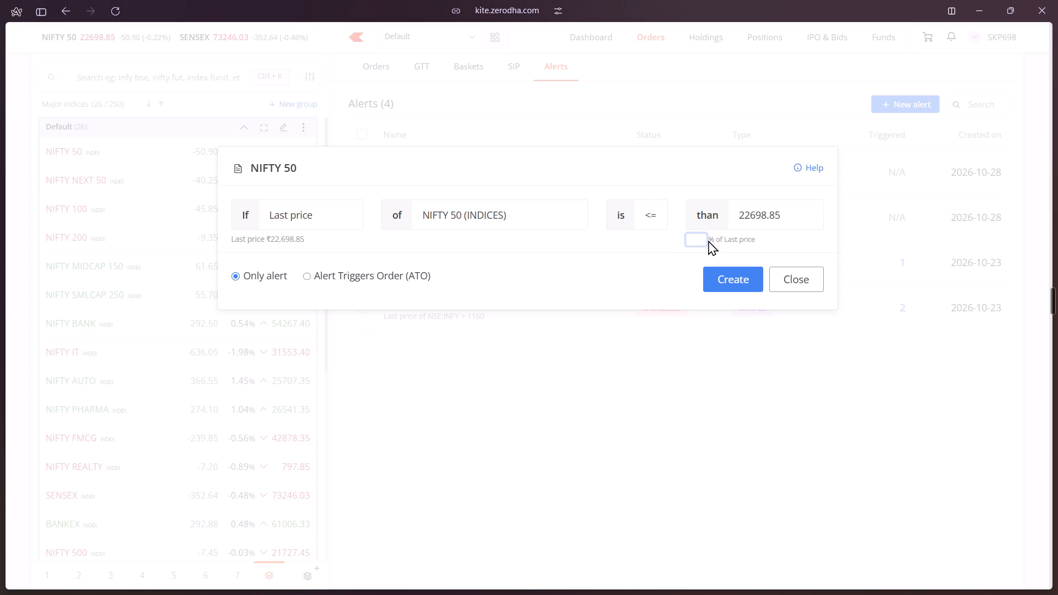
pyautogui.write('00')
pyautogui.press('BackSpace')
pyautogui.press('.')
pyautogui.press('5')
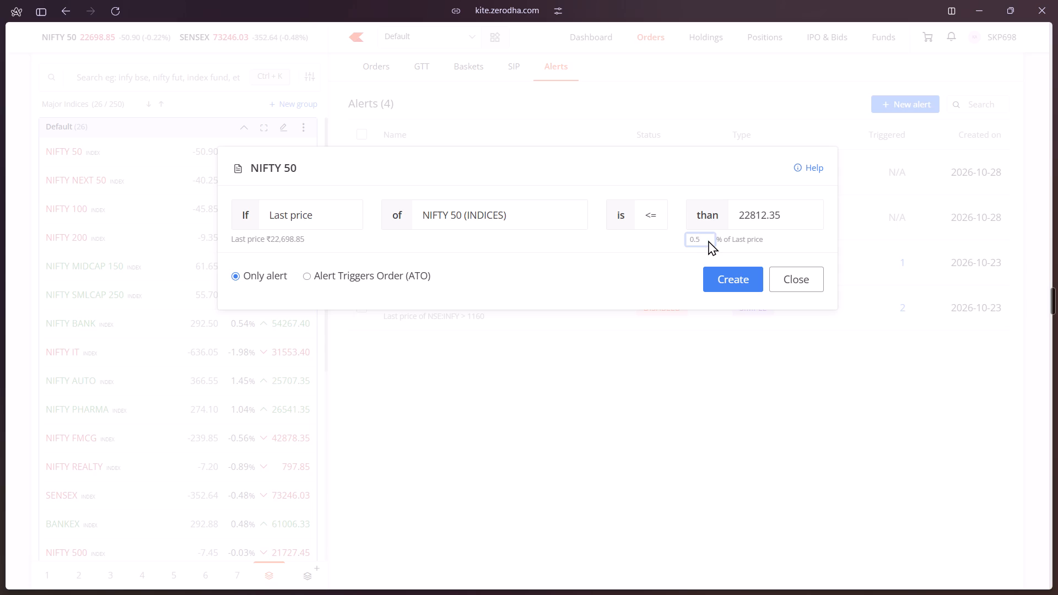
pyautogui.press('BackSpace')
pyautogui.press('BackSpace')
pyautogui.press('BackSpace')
# Set the last price threshold to 22550 and create the NIFTY 50 alert.
pyautogui.click(786, 214)
pyautogui.moveTo(786, 214); pyautogui.dragTo(754, 217)
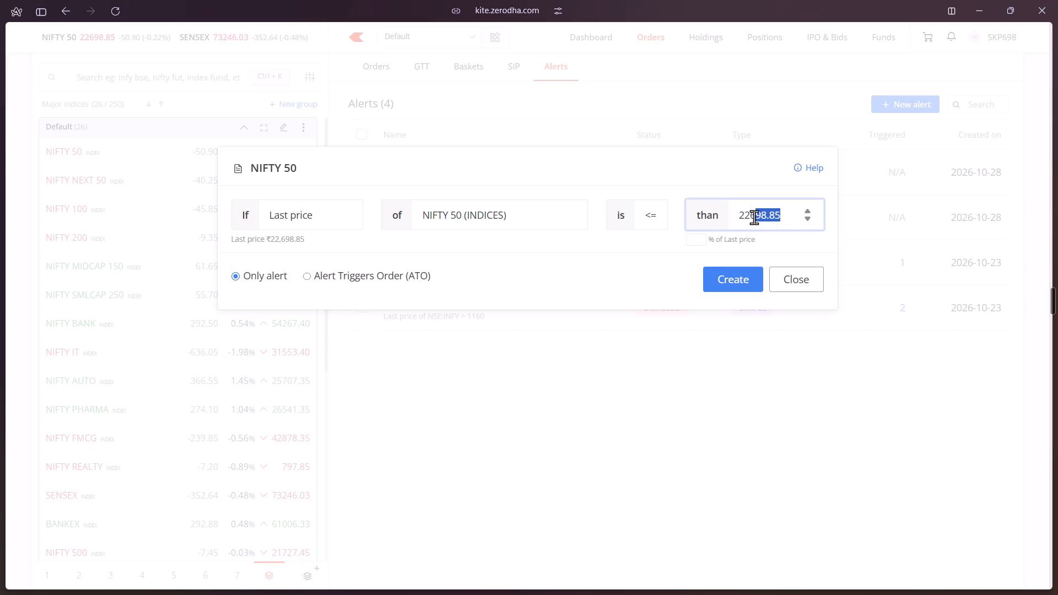
pyautogui.moveTo(754, 217); pyautogui.dragTo(752, 217)
pyautogui.press('BackSpace')
pyautogui.write('55')
pyautogui.press('BackSpace')
pyautogui.press('0')
pyautogui.press('BackSpace')
pyautogui.write('50')
pyautogui.click(743, 290)
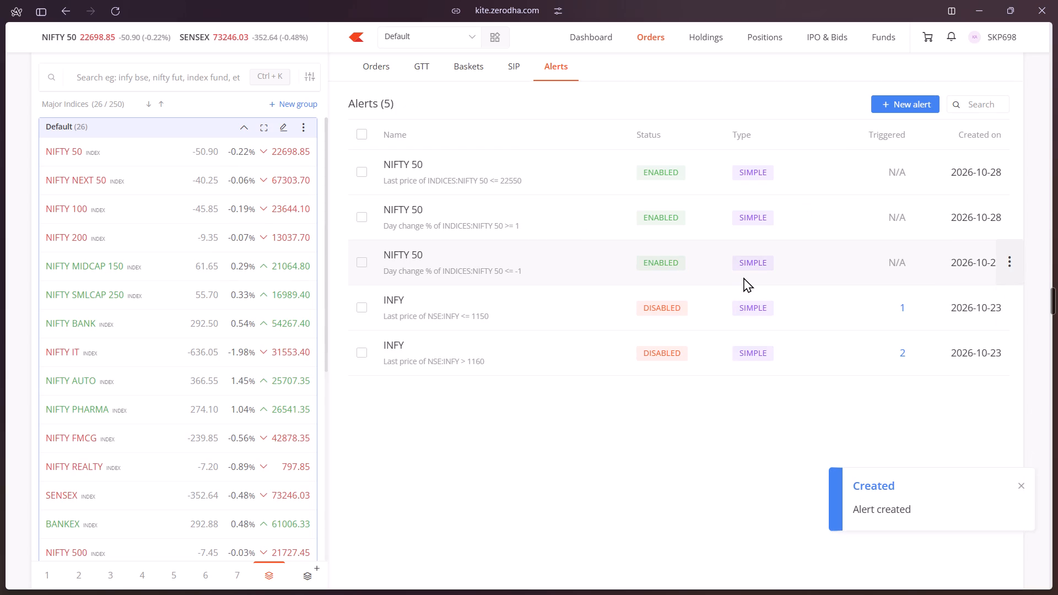
# Create another NIFTY 50 alert for a last price greater than or equal to 22800.
pyautogui.click(904, 114)
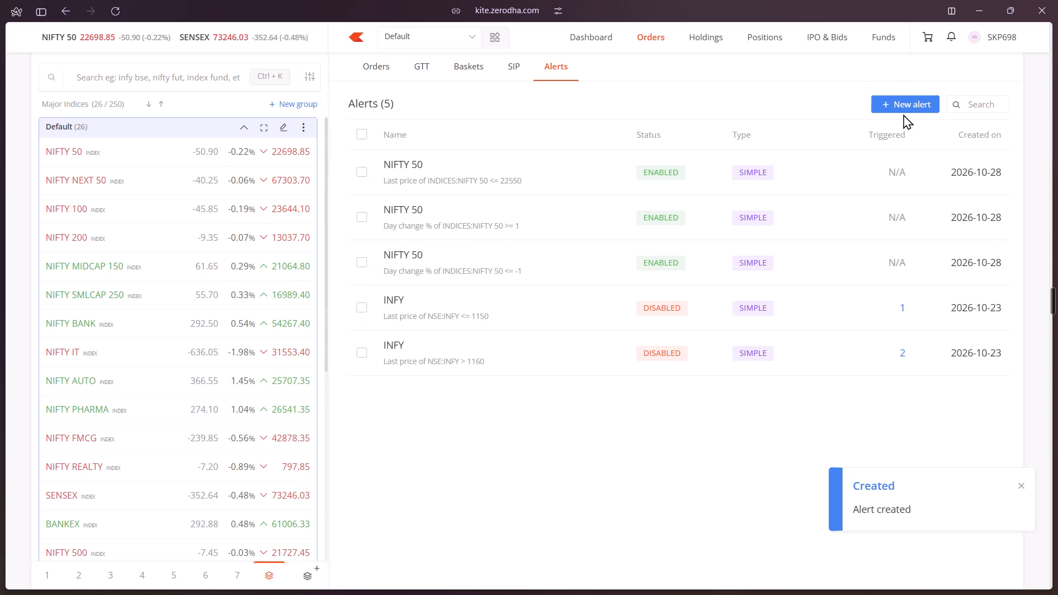
pyautogui.click(910, 104)
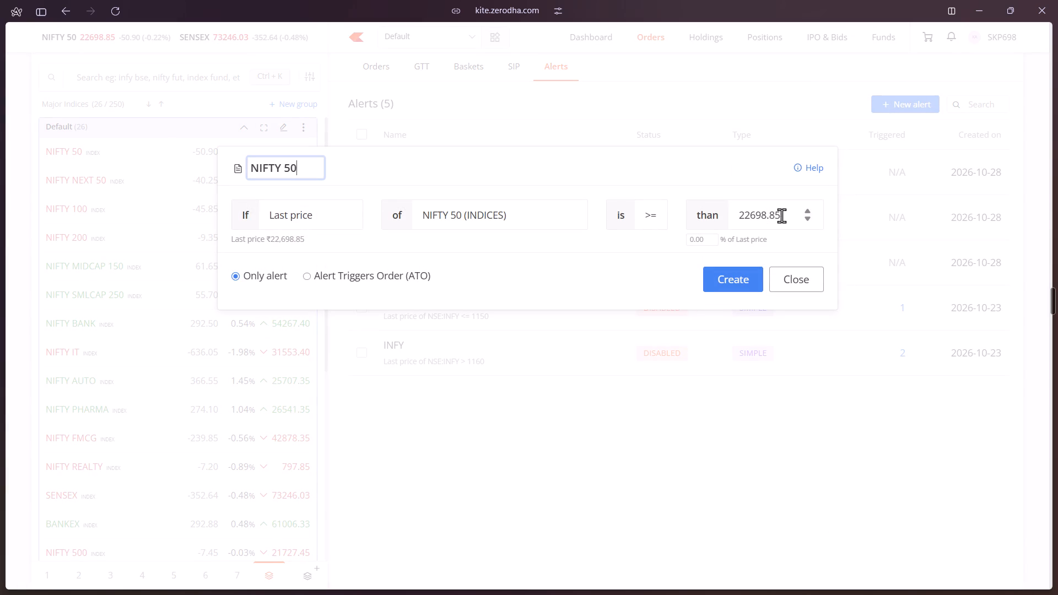
pyautogui.moveTo(783, 215); pyautogui.dragTo(752, 214)
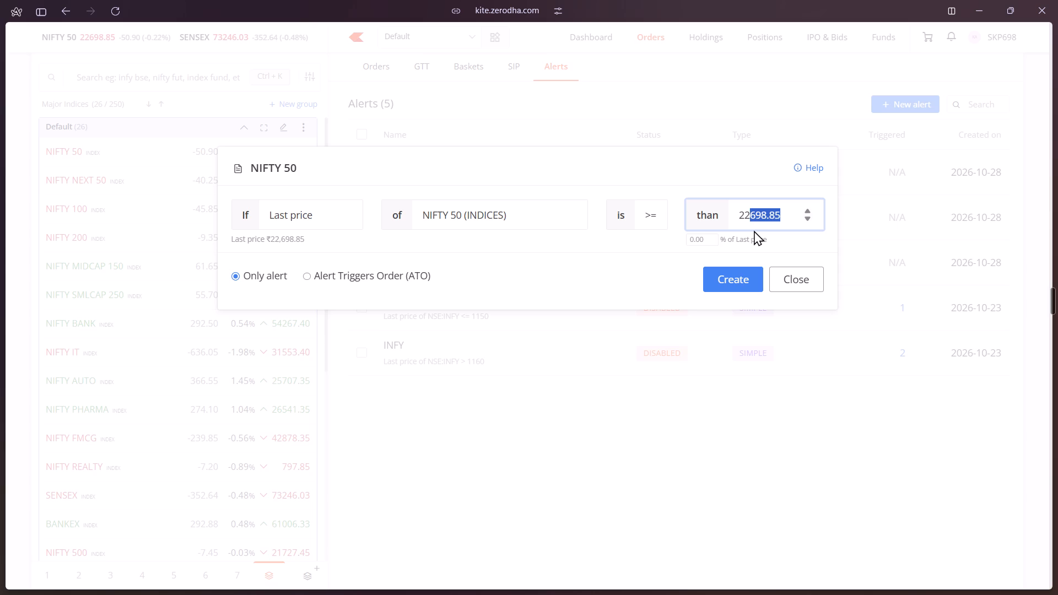
pyautogui.press('BackSpace')
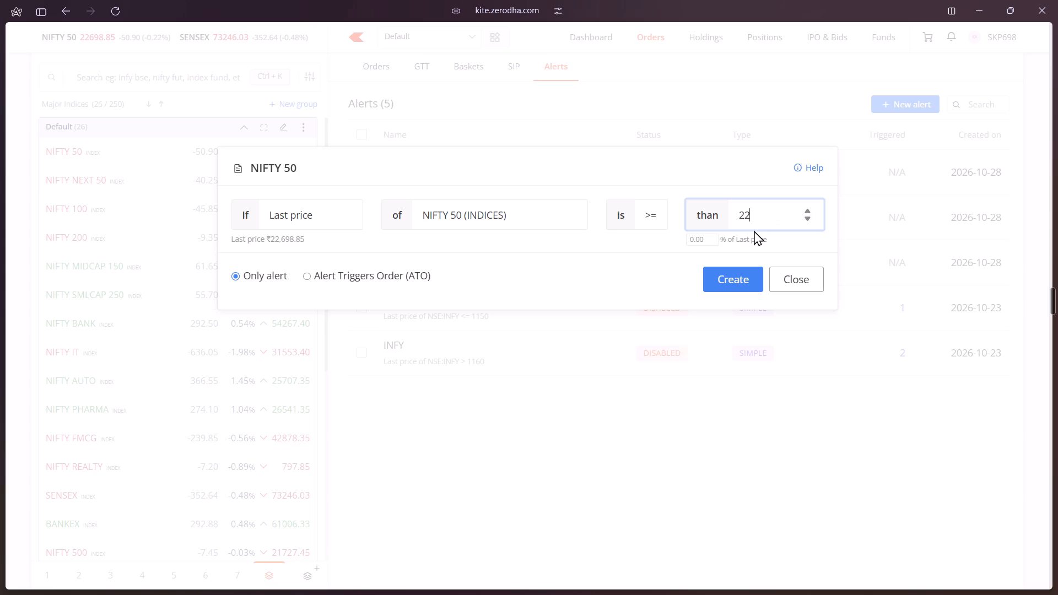
pyautogui.press('8')
pyautogui.write('00')
pyautogui.press('Return')
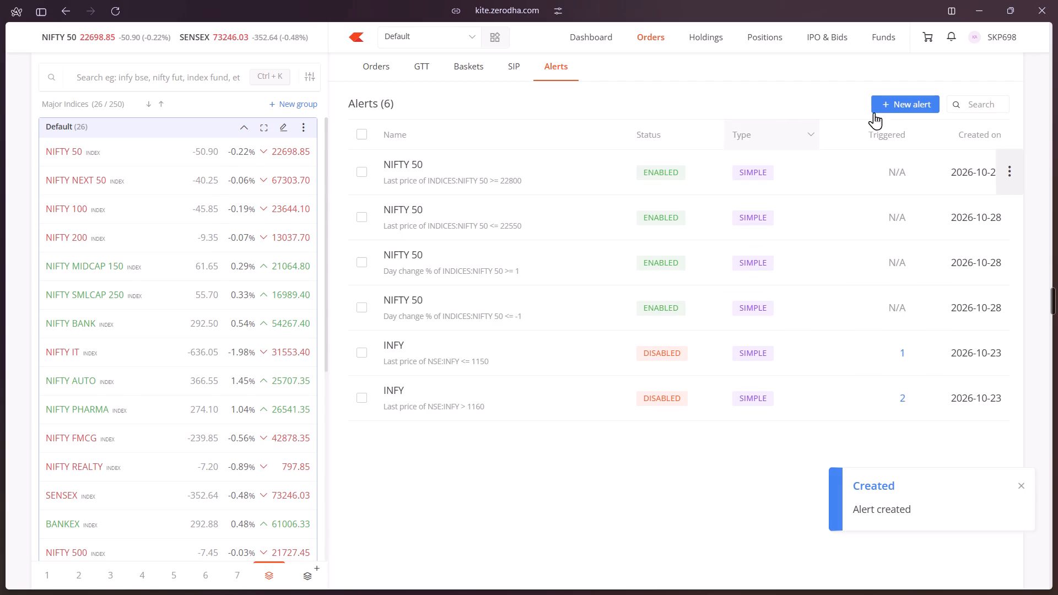
# Start a new alert and clear NIFTY 50 as its instrument.
pyautogui.click(897, 106)
pyautogui.click(511, 219)
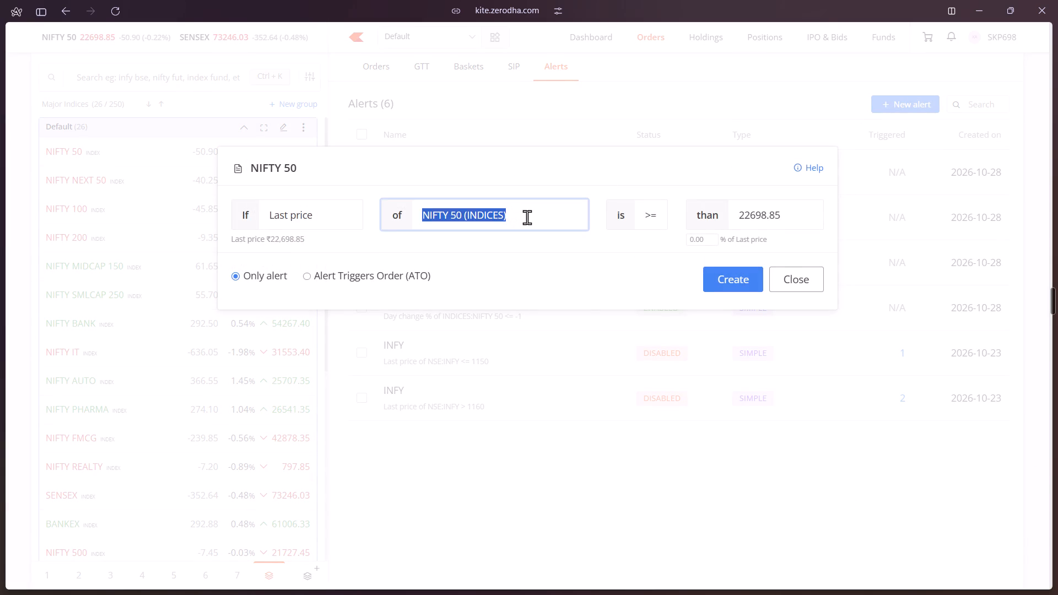
pyautogui.press('BackSpace')
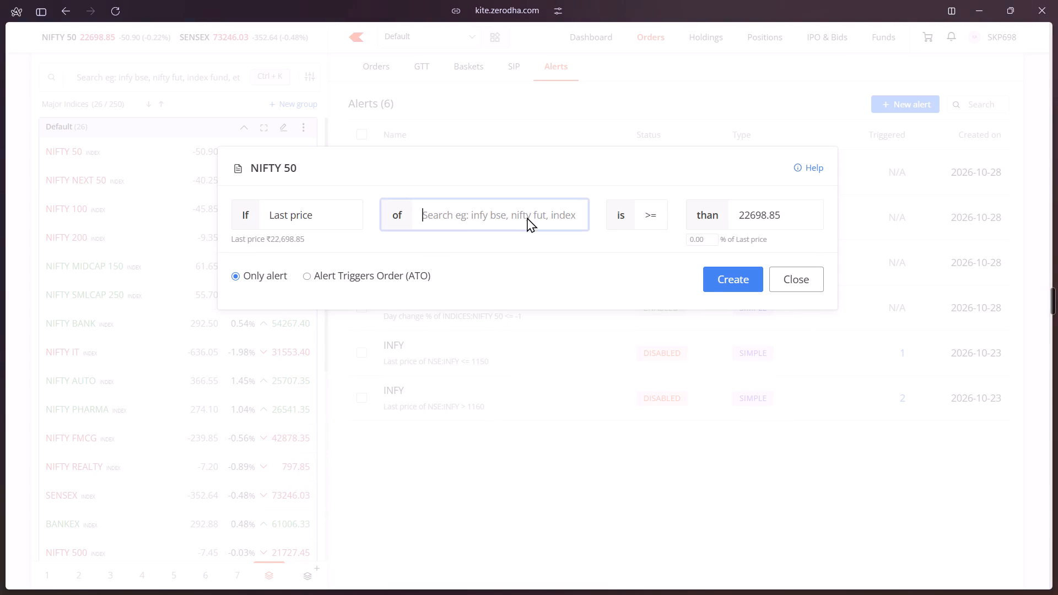
# Switch to the Tradomate events calendar and review all corporate events listed for 28 Oct 2026.
pyautogui.hotkey('ctrl', 'Tab')
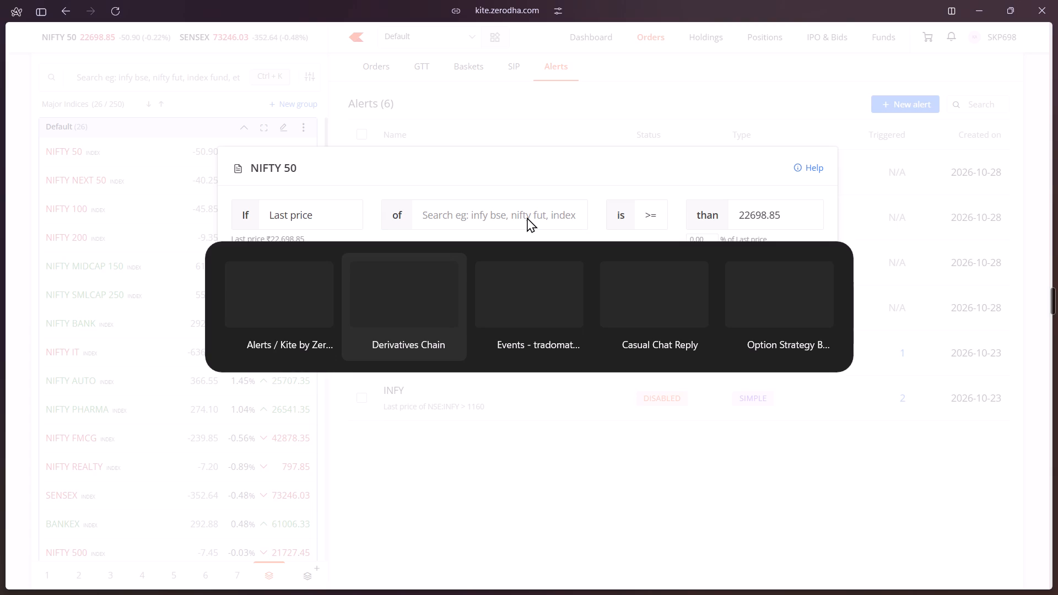
pyautogui.hotkey('ctrl', 'Tab')
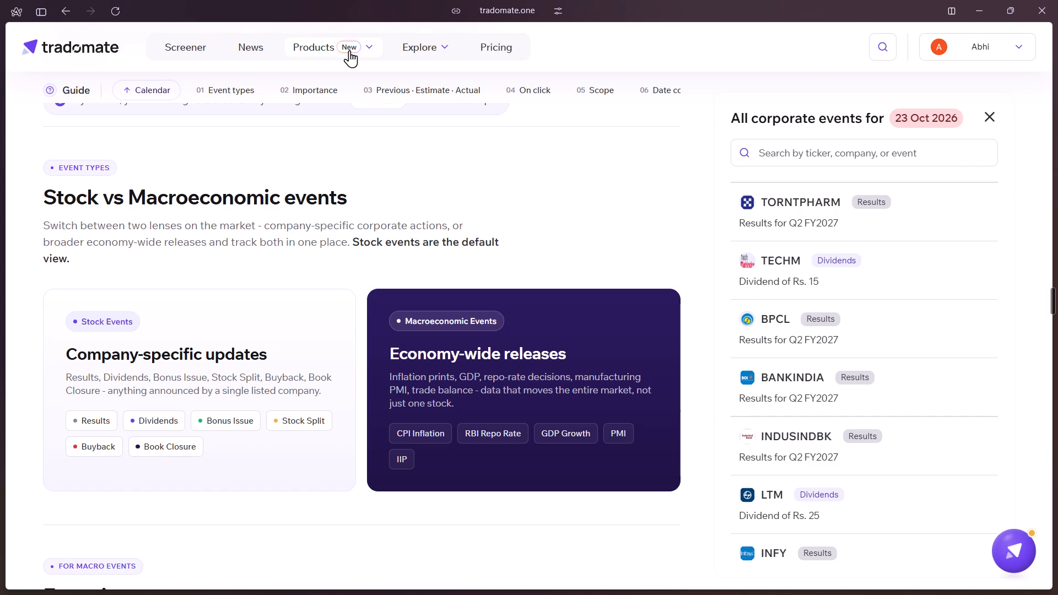
pyautogui.click(616, 299)
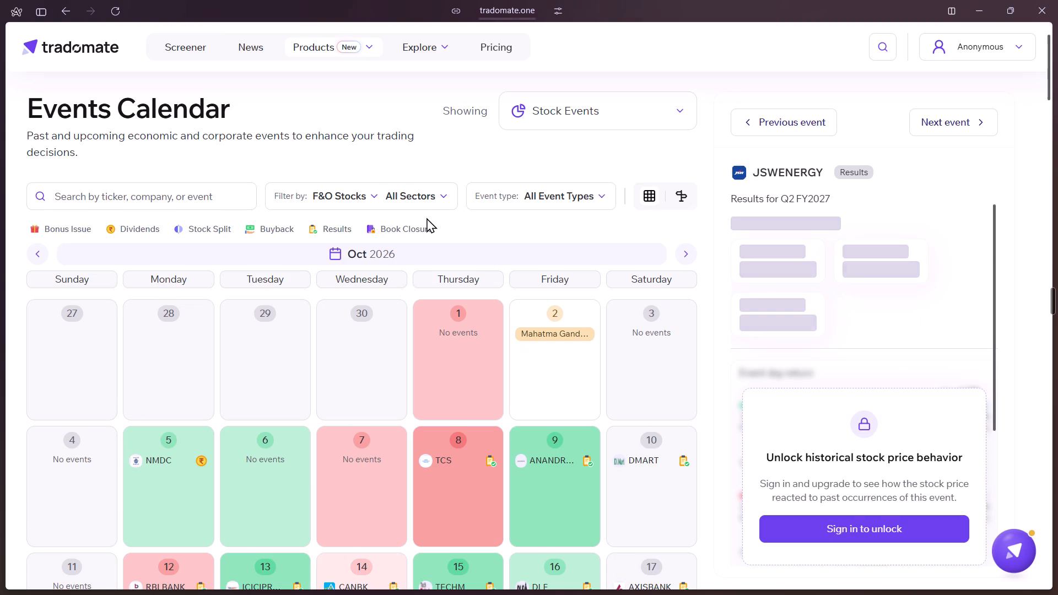
pyautogui.scroll(-2, 427, 218)
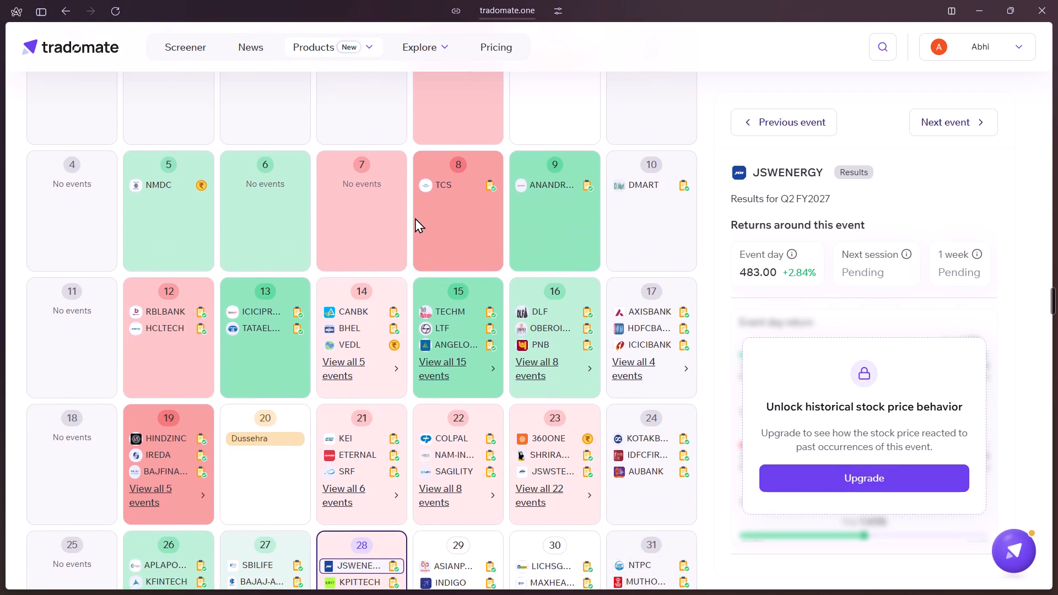
pyautogui.scroll(-1, 415, 218)
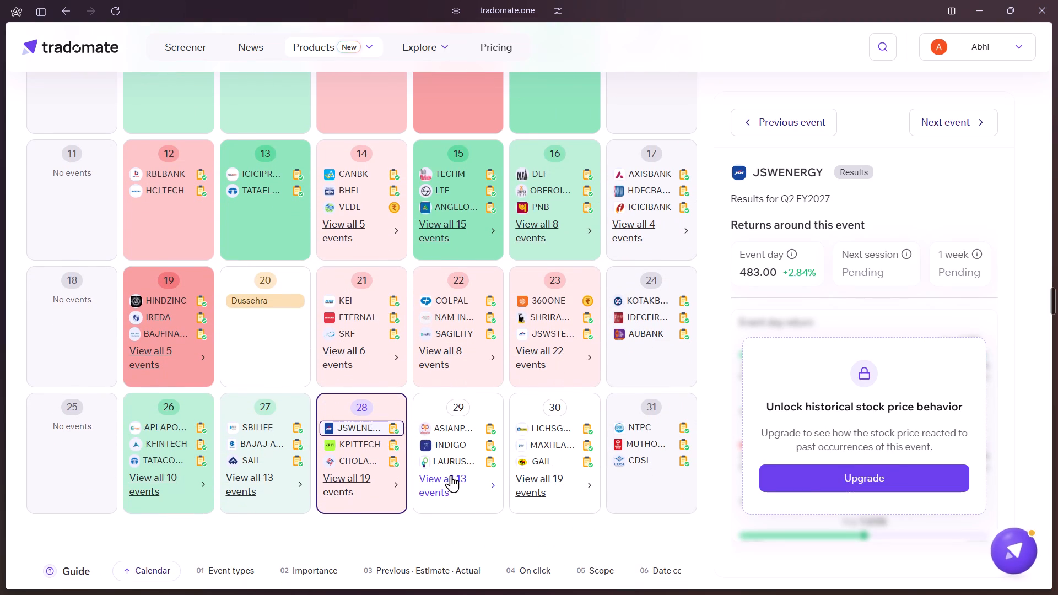
pyautogui.click(349, 489)
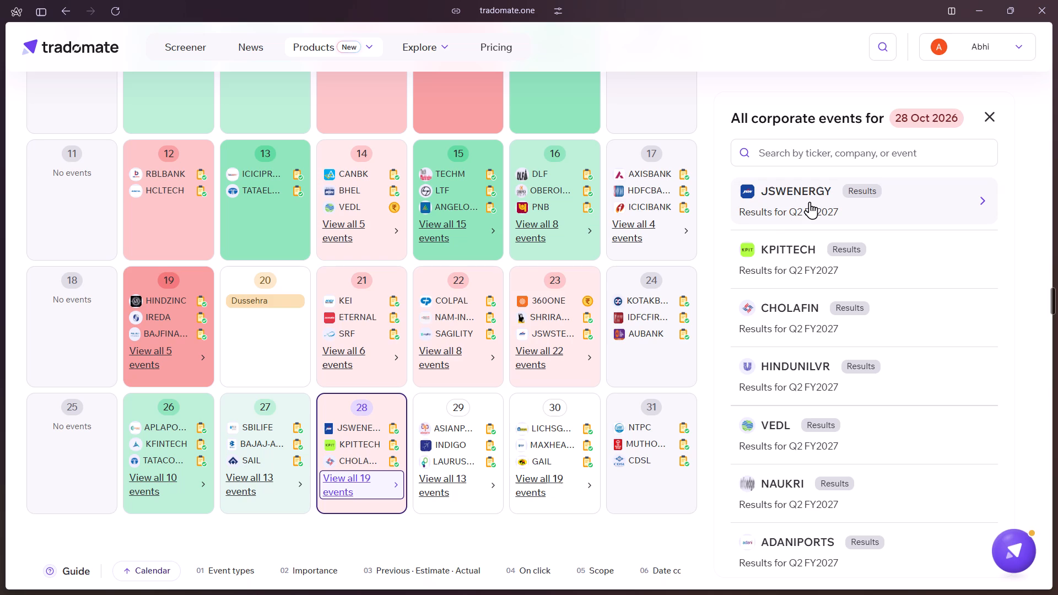
pyautogui.scroll(-1, 839, 291)
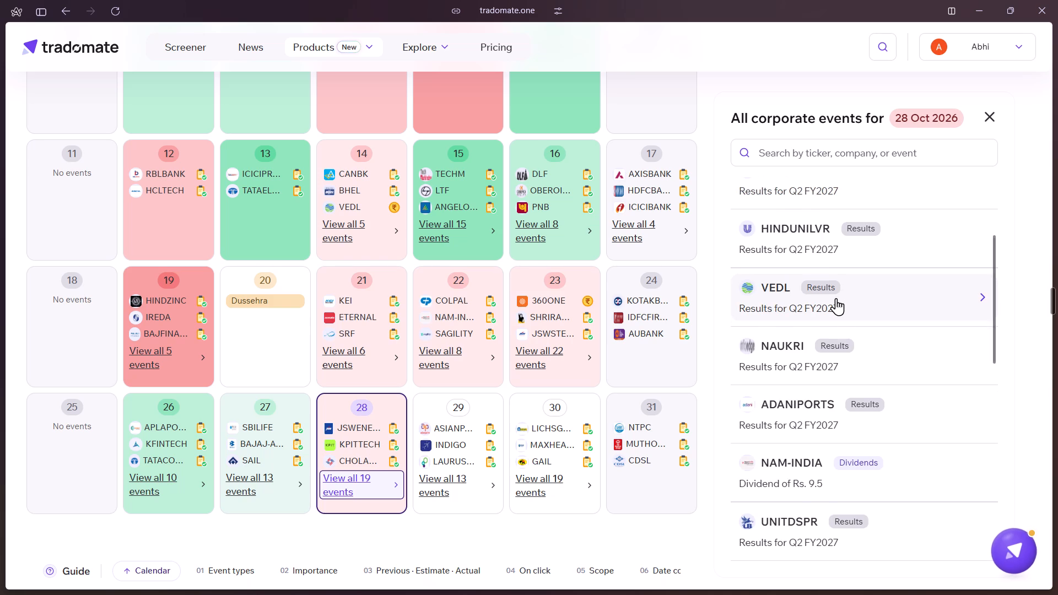
pyautogui.scroll(-2, 836, 298)
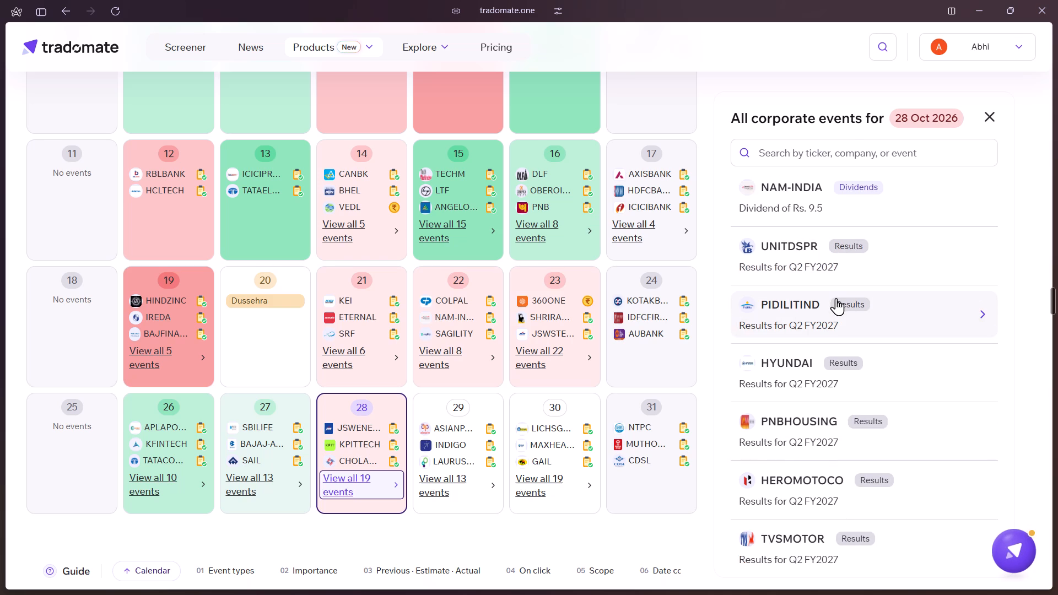
pyautogui.scroll(-1, 834, 298)
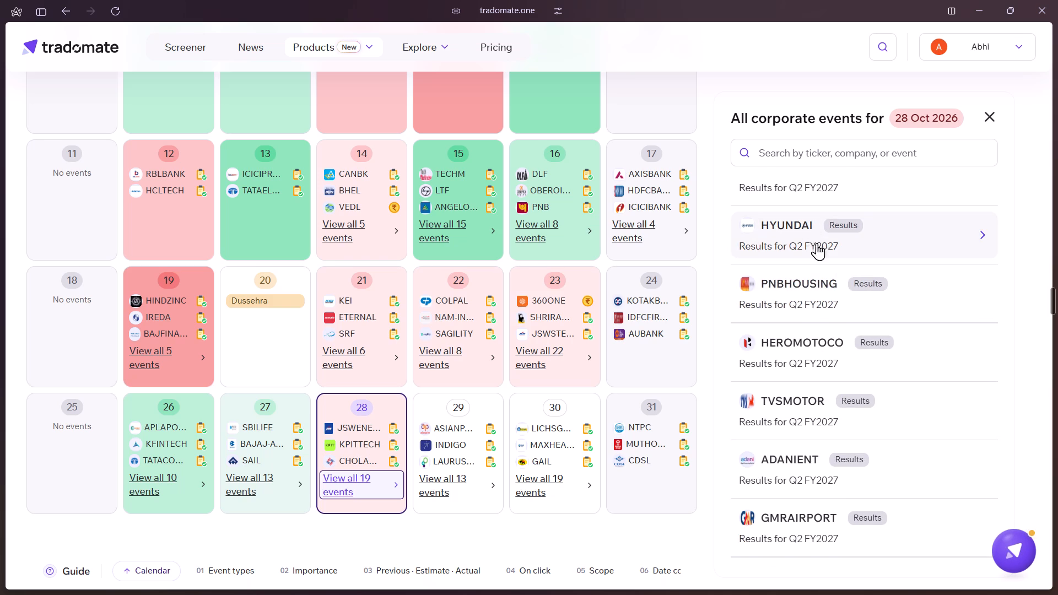
pyautogui.scroll(-1, 824, 342)
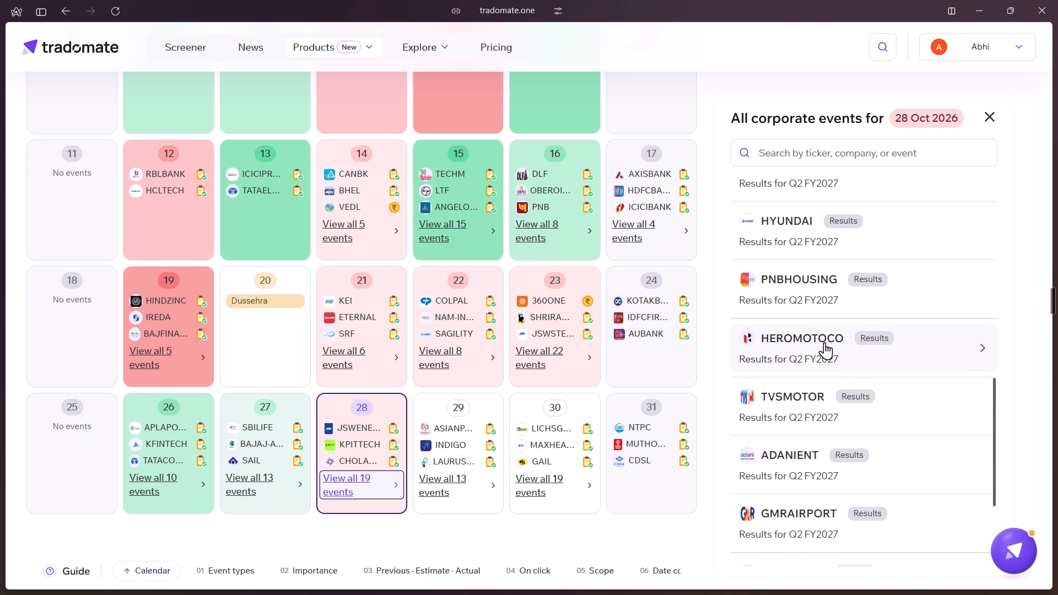
pyautogui.scroll(-1, 824, 342)
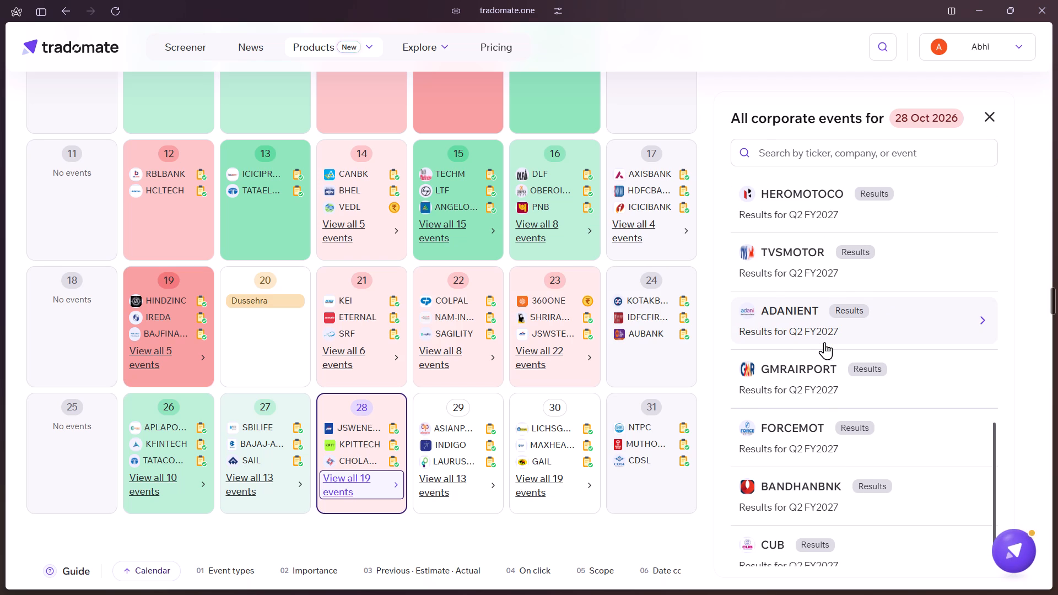
pyautogui.scroll(-2, 824, 342)
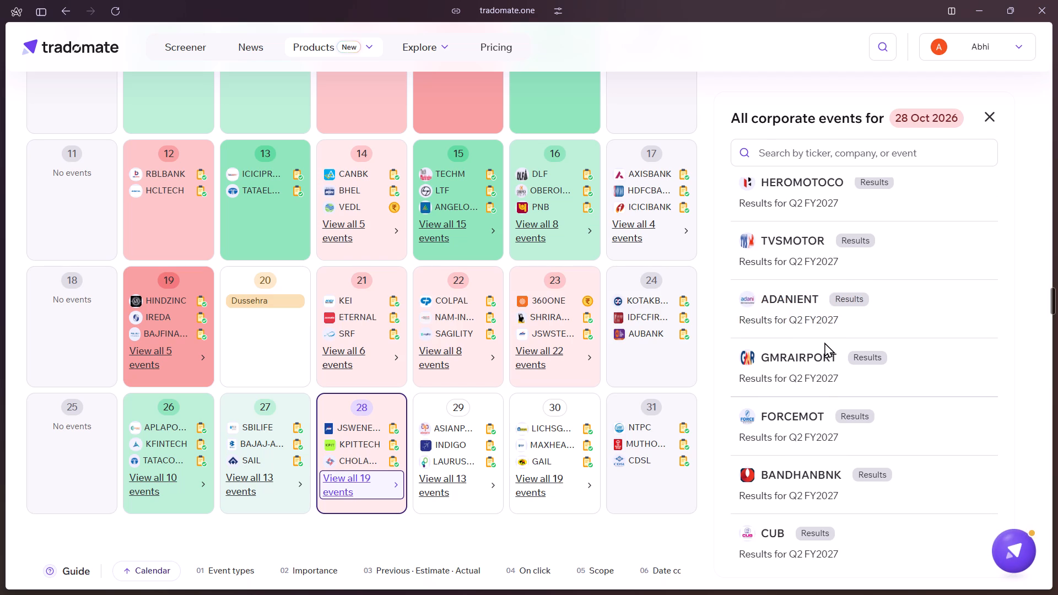
pyautogui.scroll(12, 824, 342)
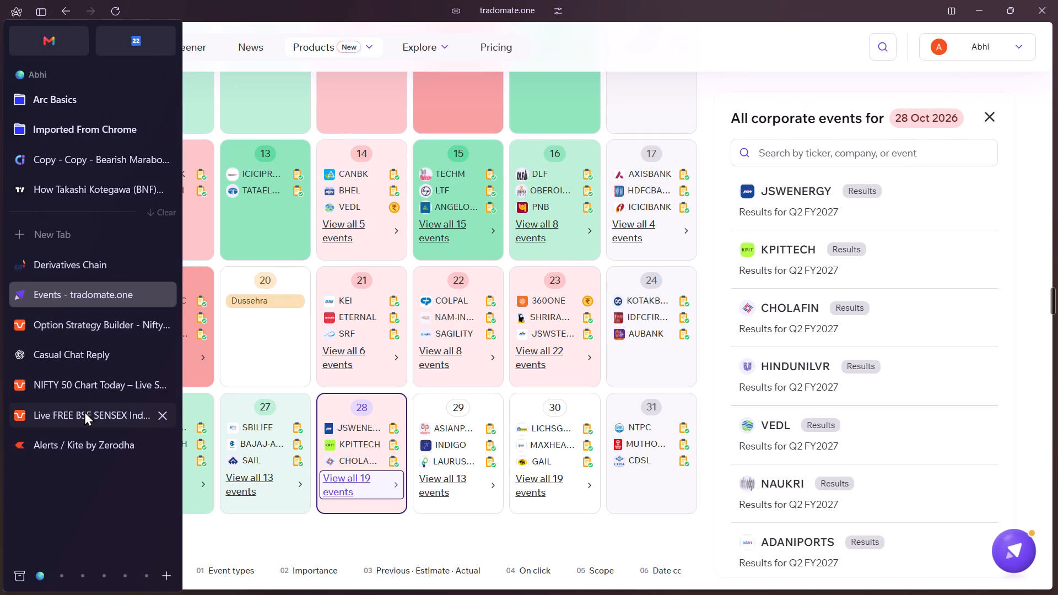
# Return to the Kite alerts page and choose the SENSEX index as the new alert's instrument.
pyautogui.click(88, 438)
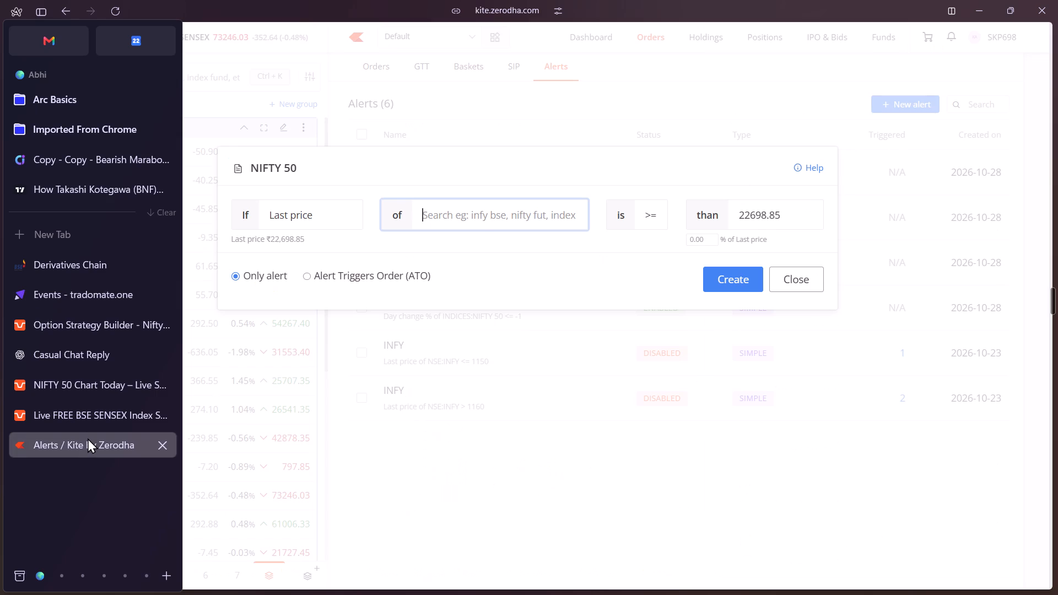
pyautogui.write('sense')
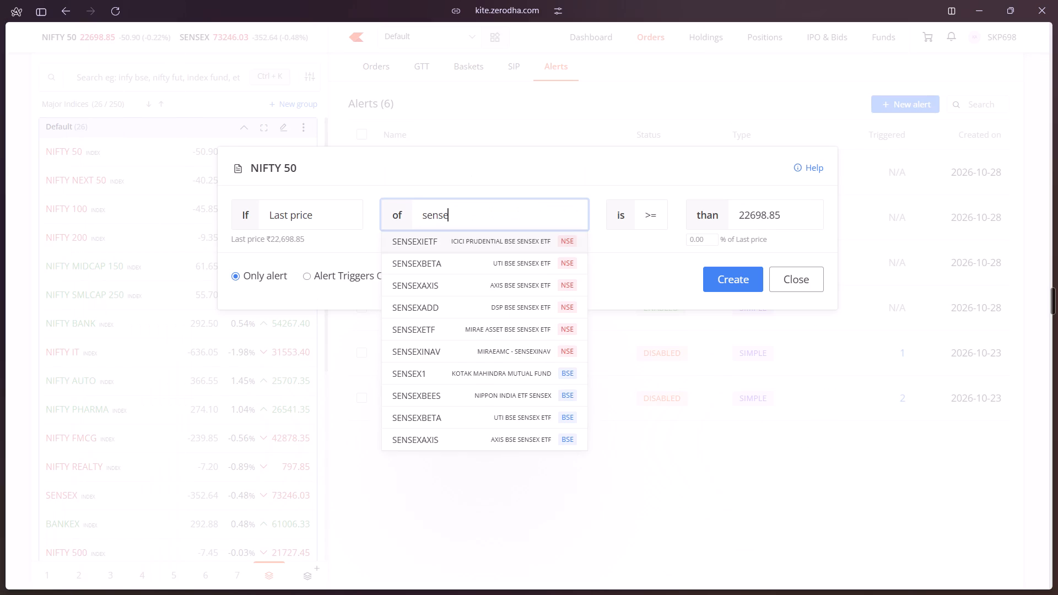
pyautogui.press('x')
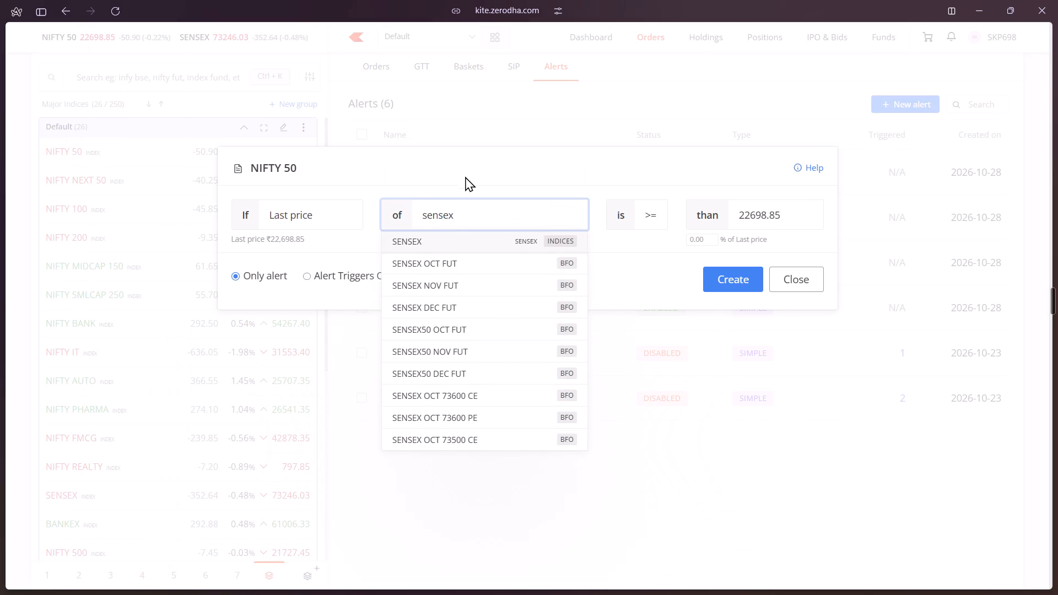
pyautogui.click(449, 245)
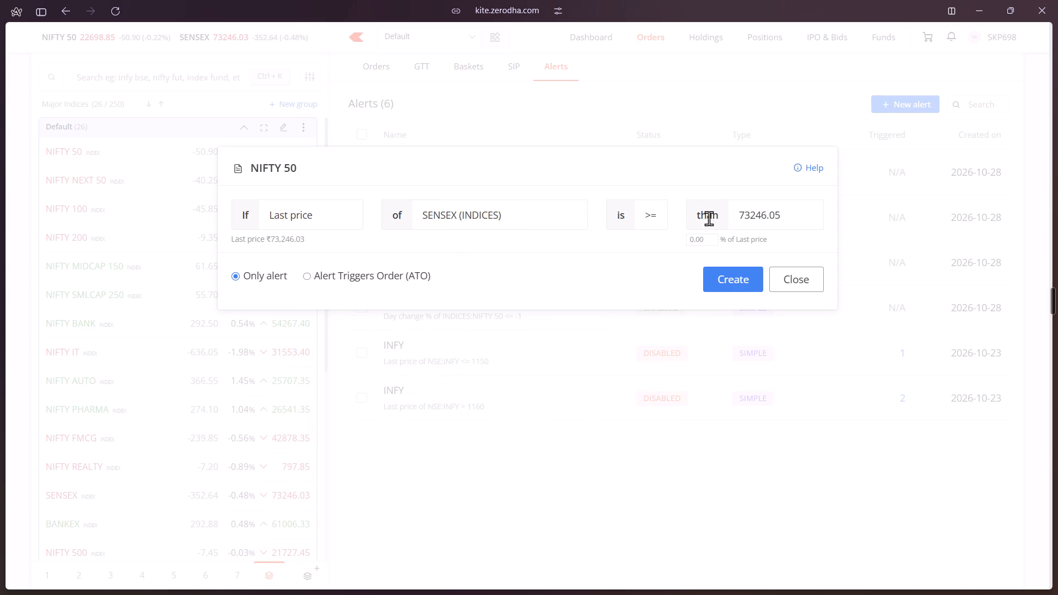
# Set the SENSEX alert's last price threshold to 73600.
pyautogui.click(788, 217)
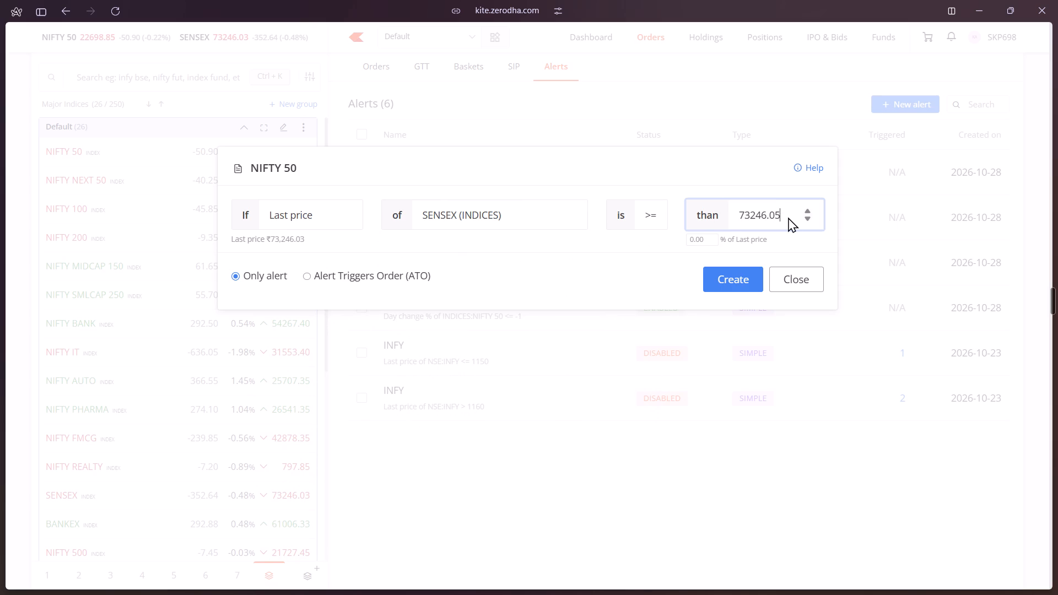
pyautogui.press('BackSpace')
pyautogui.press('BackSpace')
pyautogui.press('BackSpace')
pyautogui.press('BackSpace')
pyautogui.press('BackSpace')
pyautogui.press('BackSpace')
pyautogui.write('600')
# Change the SENSEX last price threshold to 73400 and create the alert.
pyautogui.press('BackSpace')
pyautogui.press('BackSpace')
pyautogui.press('BackSpace')
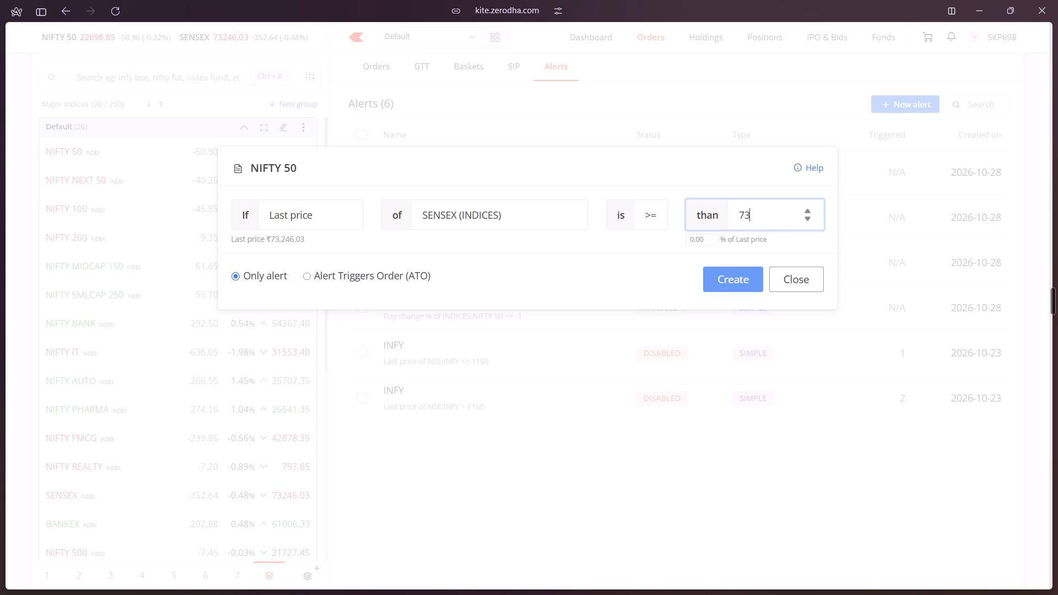
pyautogui.press('2')
pyautogui.press('BackSpace')
pyautogui.write('400')
pyautogui.click(742, 286)
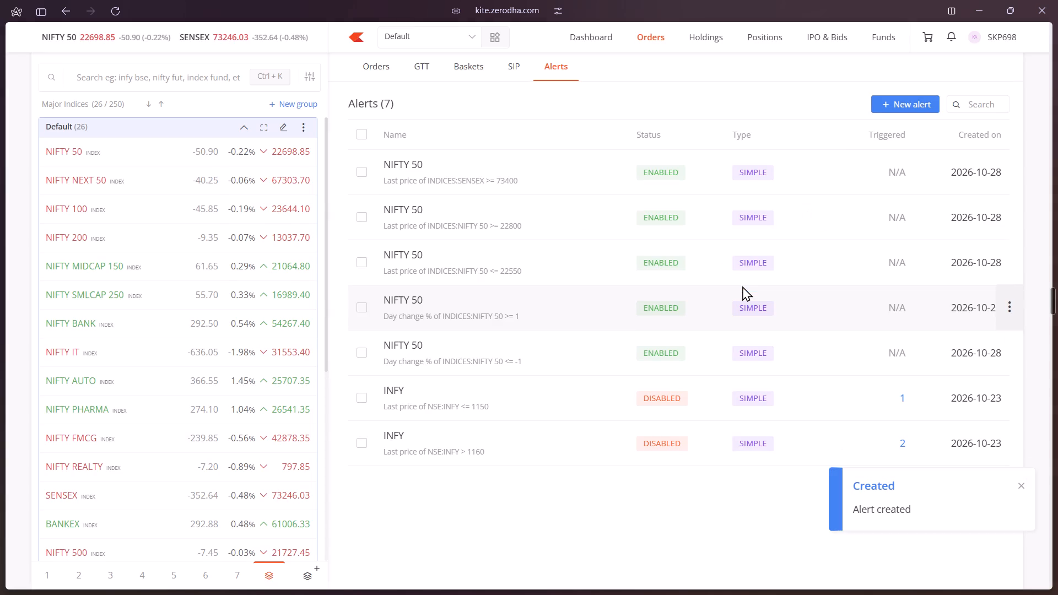
# Create another alert for a SENSEX last price greater than or equal to 73500.
pyautogui.click(895, 102)
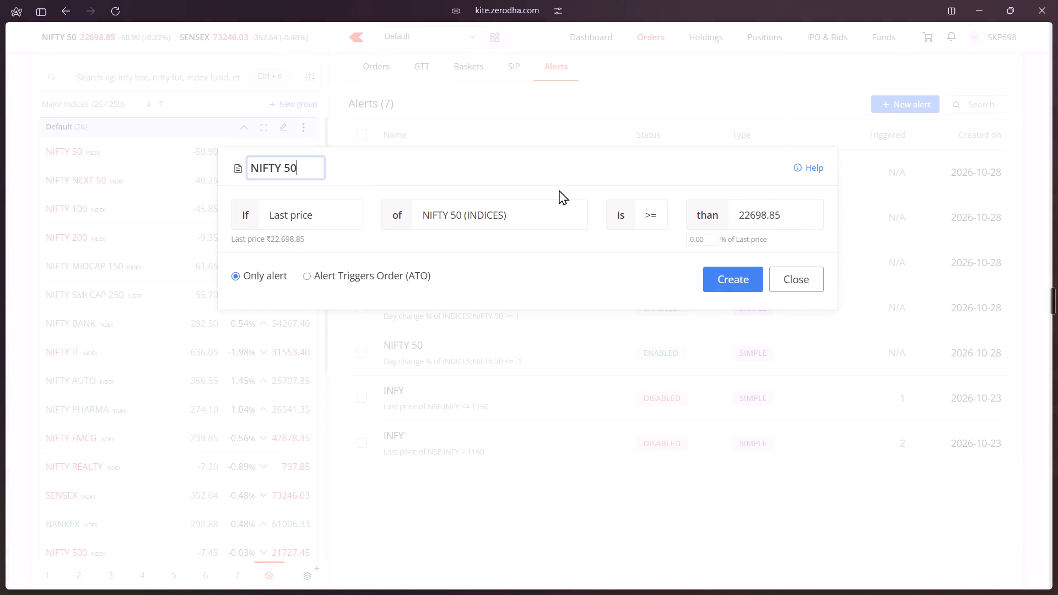
pyautogui.click(539, 203)
pyautogui.click(536, 214)
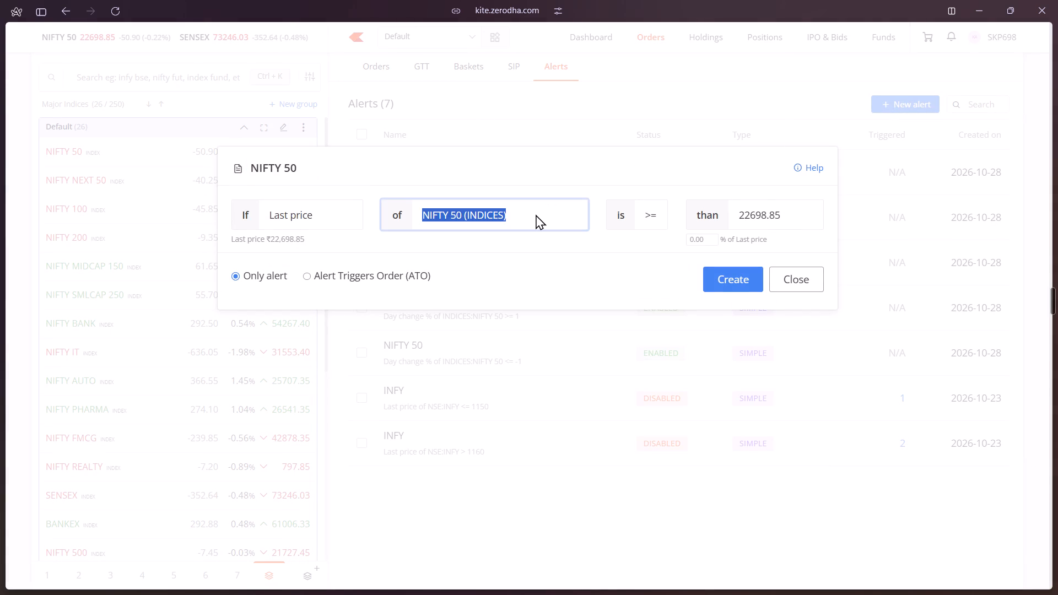
pyautogui.press('Return')
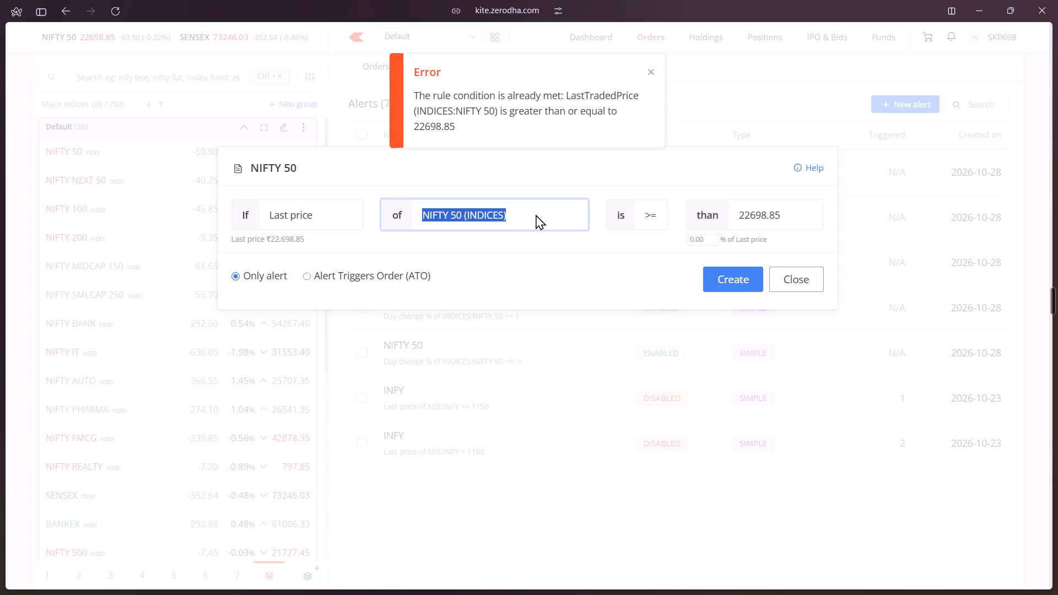
pyautogui.press('BackSpace')
pyautogui.click(525, 268)
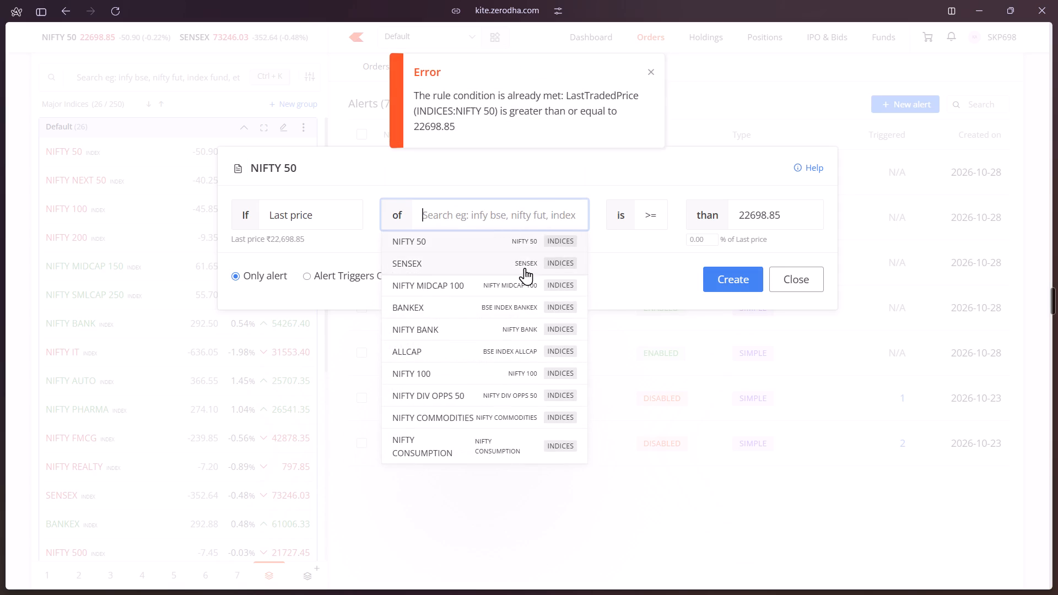
pyautogui.click(790, 217)
pyautogui.press('BackSpace')
pyautogui.press('BackSpace')
pyautogui.press('BackSpace')
pyautogui.press('BackSpace')
pyautogui.press('BackSpace')
pyautogui.press('BackSpace')
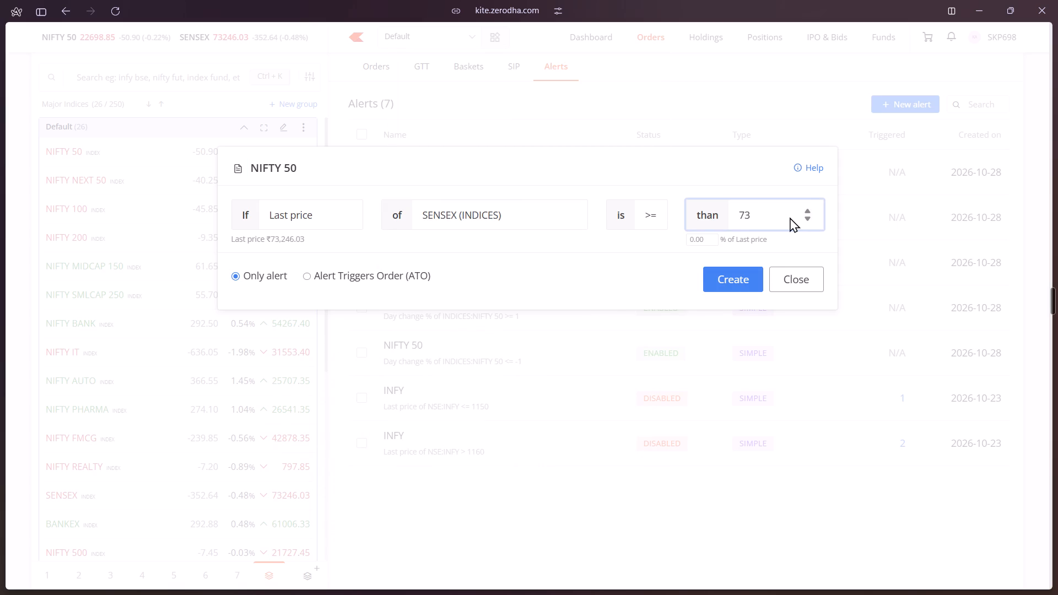
pyautogui.write('500')
pyautogui.click(747, 274)
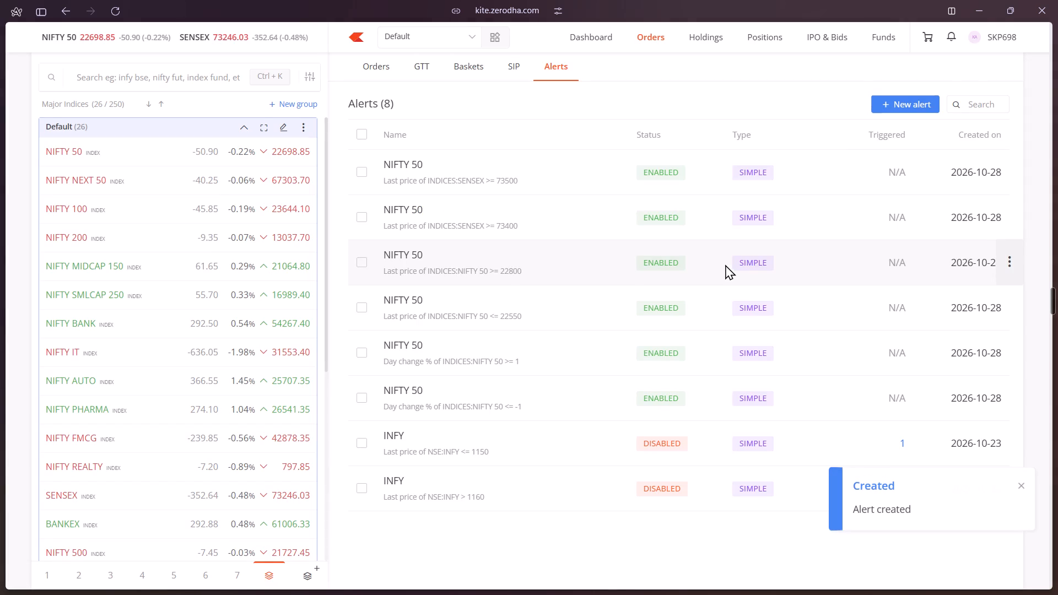
# Start a new alert and change its instrument to the SENSEX index.
pyautogui.click(926, 103)
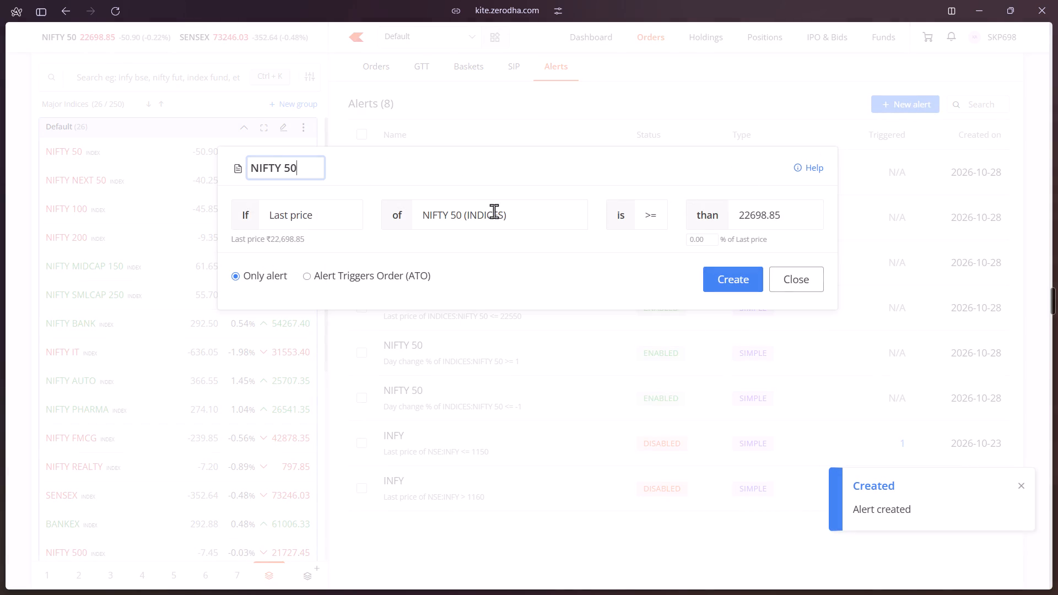
pyautogui.moveTo(536, 220); pyautogui.dragTo(396, 217)
pyautogui.click(543, 218)
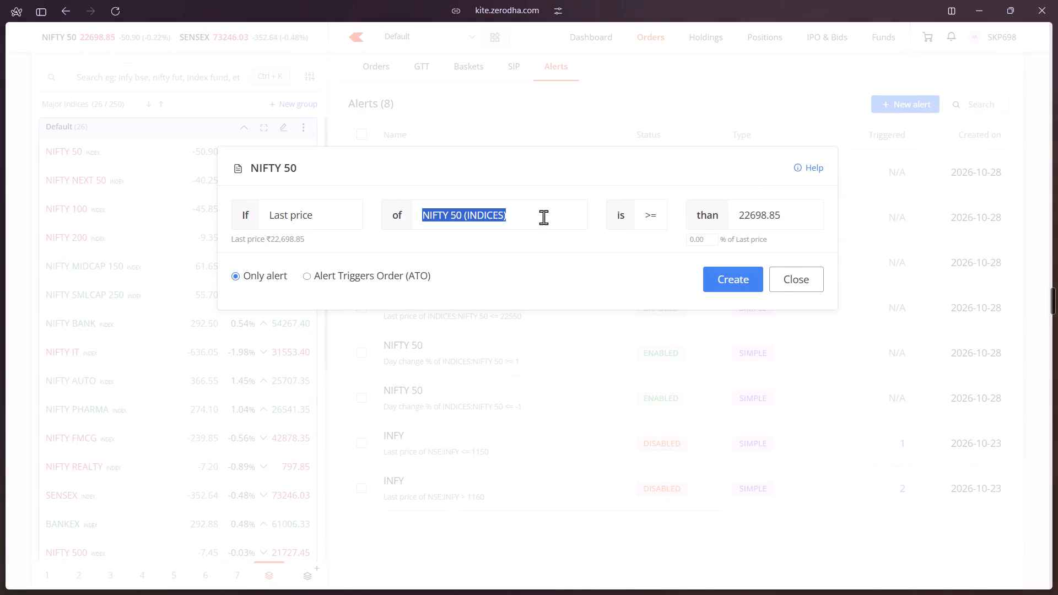
pyautogui.click(544, 213)
pyautogui.tripleClick(544, 212)
pyautogui.click(544, 212)
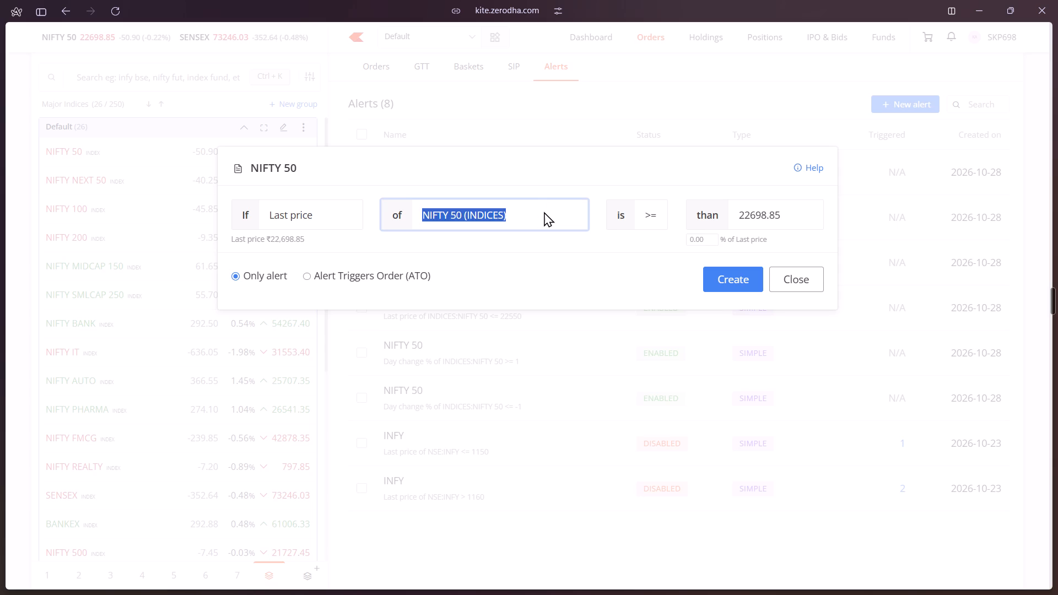
pyautogui.press('BackSpace')
pyautogui.click(485, 261)
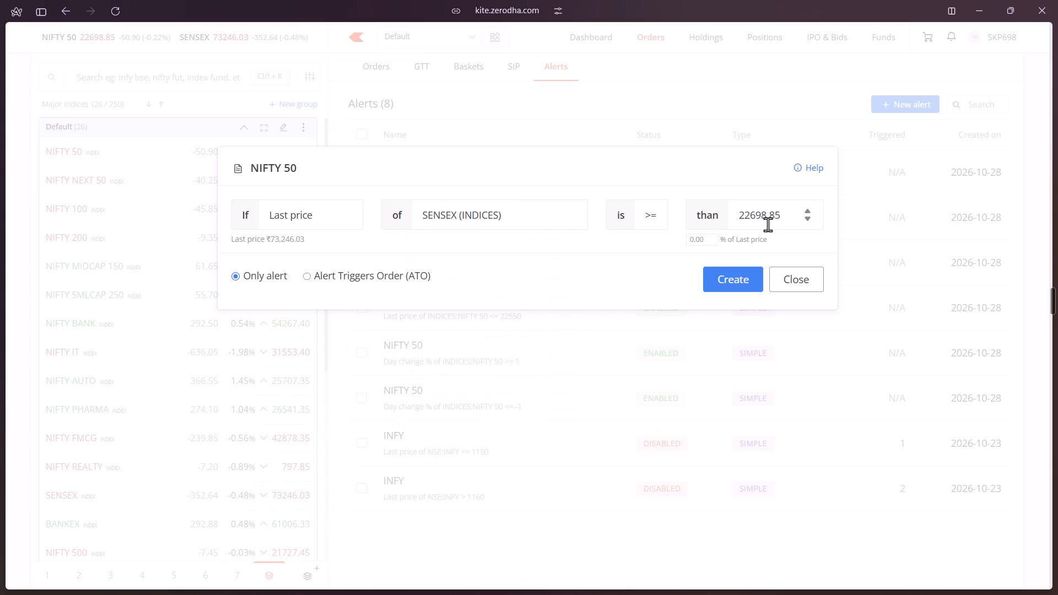
# Set the SENSEX alert's last price threshold to 73650, keeping greater than or equal to, and create the alert.
pyautogui.click(786, 219)
pyautogui.press('BackSpace')
pyautogui.press('BackSpace')
pyautogui.press('BackSpace')
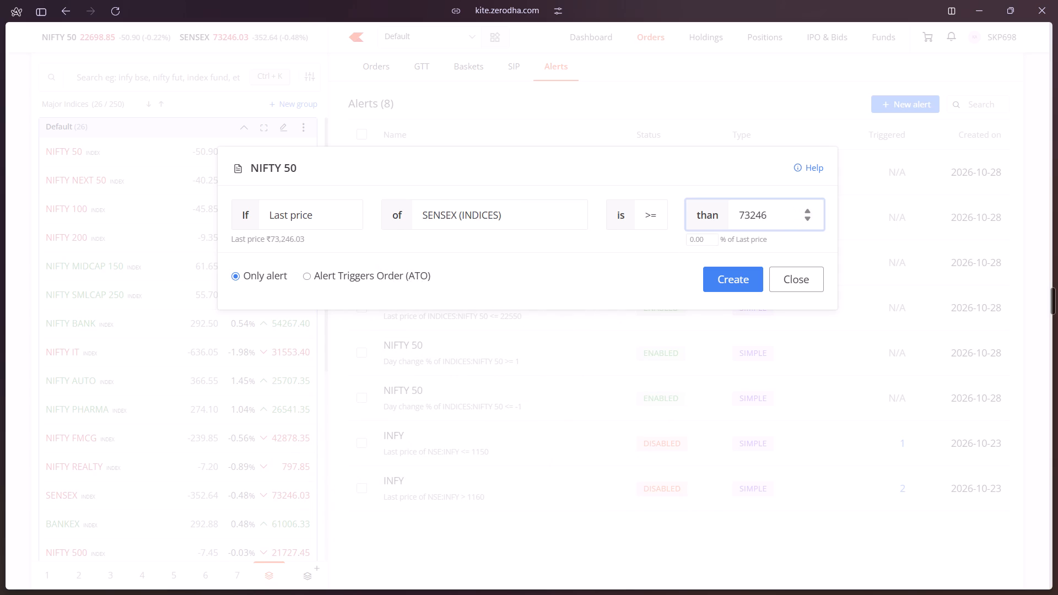
pyautogui.press('BackSpace')
pyautogui.press('BackSpace')
pyautogui.press('BackSpace')
pyautogui.write('65')
pyautogui.press('0')
pyautogui.click(756, 273)
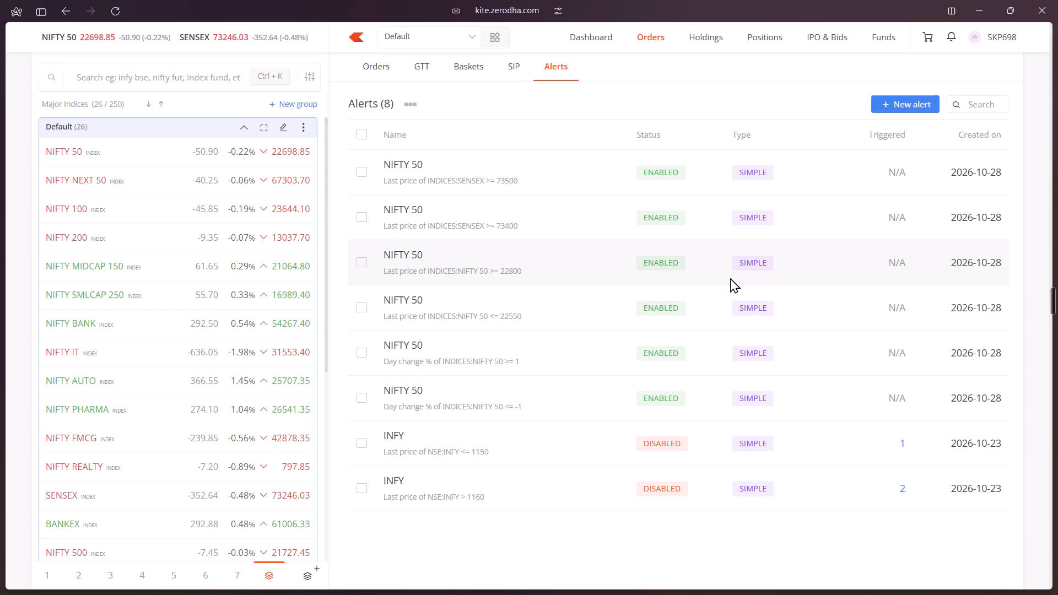
# Start another alert with the less than or equal to condition and the SENSEX index as its instrument.
pyautogui.click(891, 104)
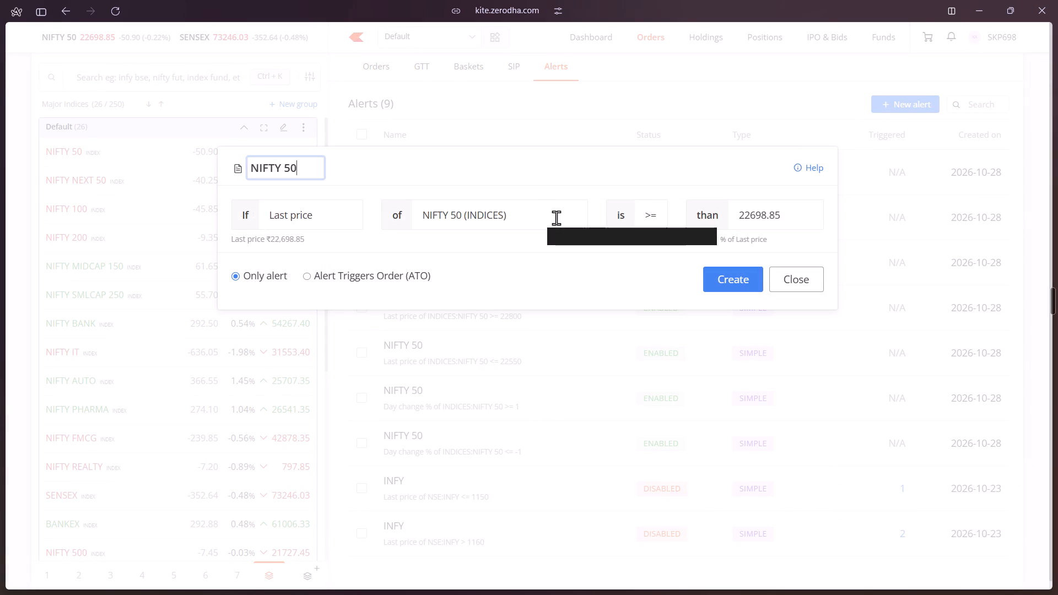
pyautogui.click(655, 216)
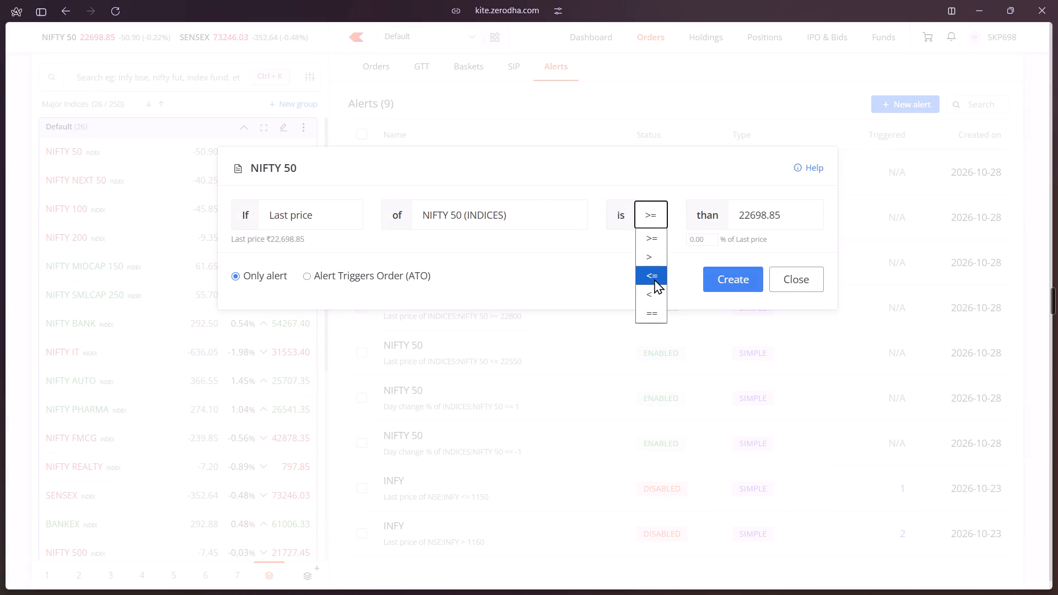
pyautogui.click(654, 279)
pyautogui.moveTo(785, 213); pyautogui.dragTo(755, 213)
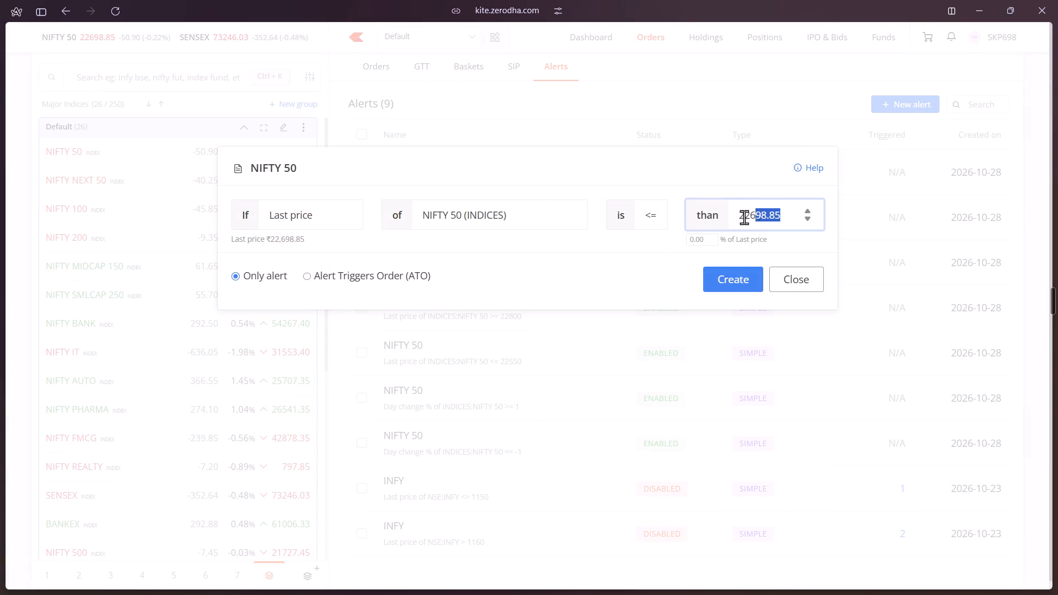
pyautogui.click(537, 223)
pyautogui.doubleClick(526, 218)
pyautogui.press('BackSpace')
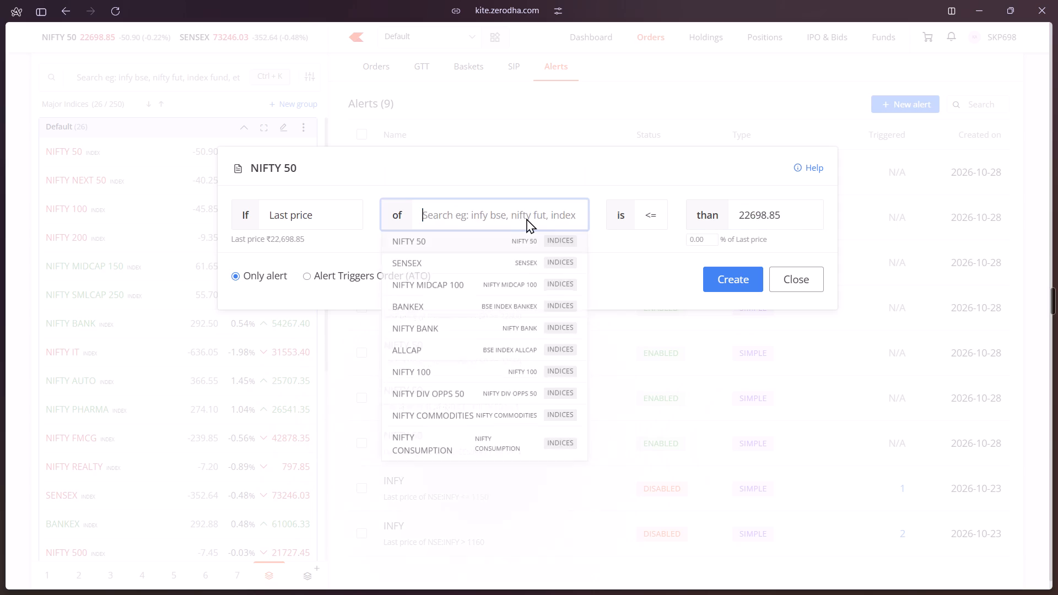
pyautogui.click(468, 259)
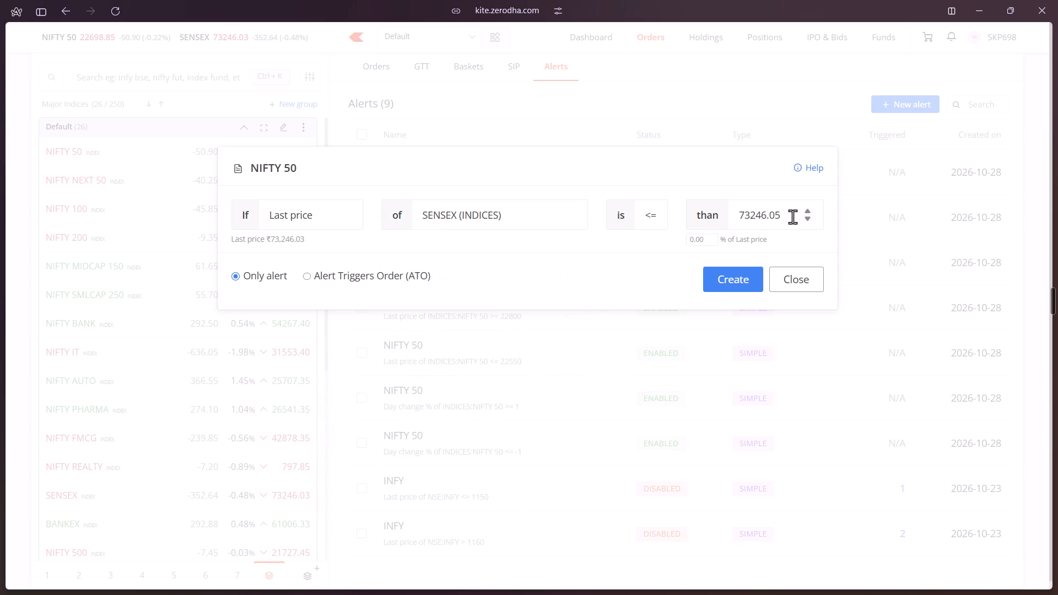
# Set the SENSEX alert's last price threshold to 73150 and create the alert.
pyautogui.click(791, 217)
pyautogui.press('BackSpace')
pyautogui.press('BackSpace')
pyautogui.press('BackSpace')
pyautogui.press('BackSpace')
pyautogui.press('BackSpace')
pyautogui.press('BackSpace')
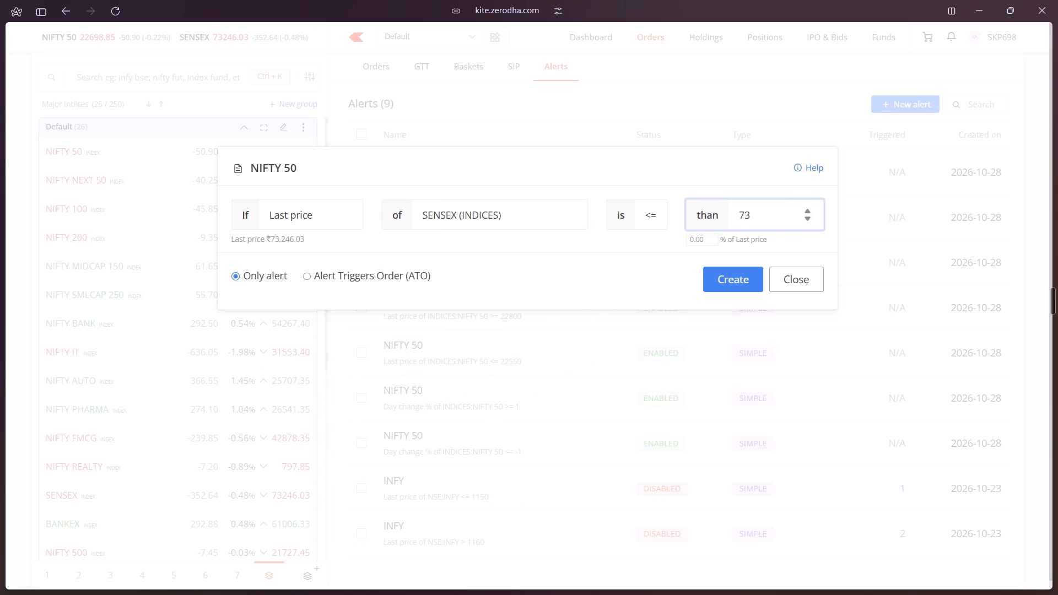
pyautogui.press('1')
pyautogui.write('50')
pyautogui.click(740, 280)
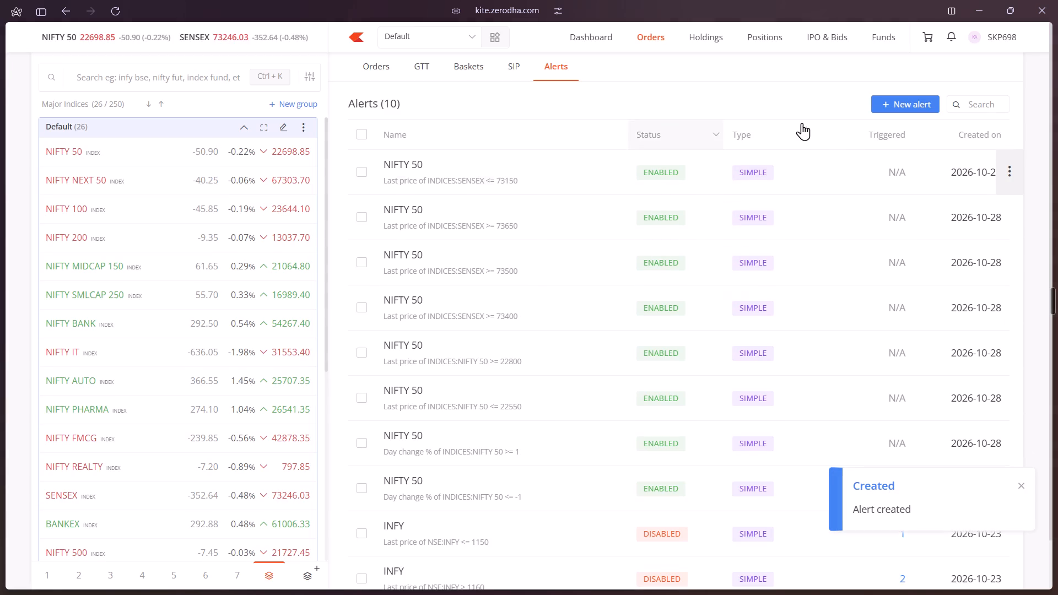
# Start another alert and search for "sensex" to choose the SENSEX index as its instrument.
pyautogui.click(917, 104)
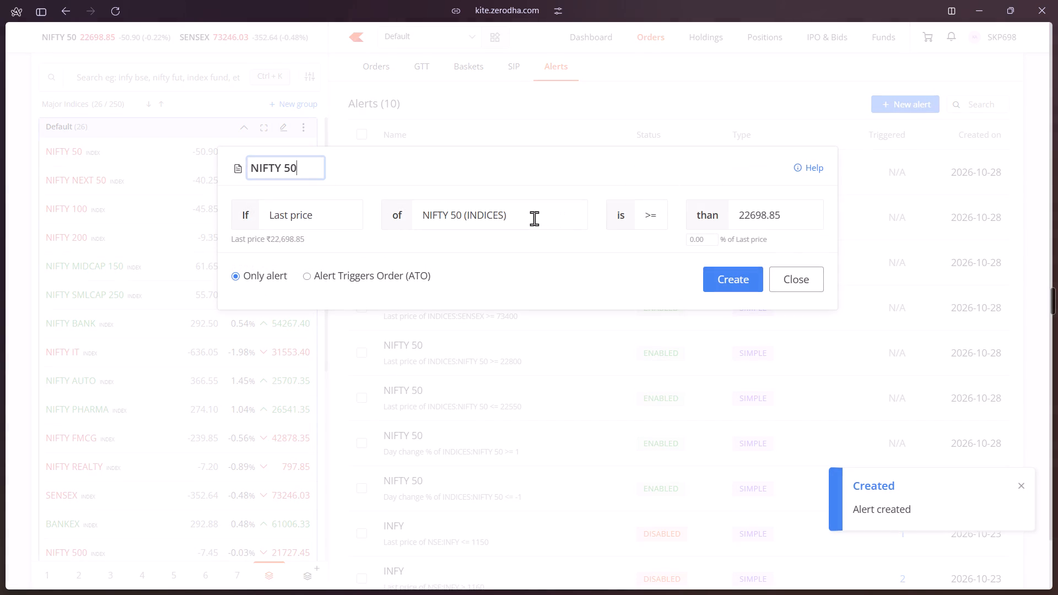
pyautogui.moveTo(546, 215); pyautogui.dragTo(422, 215)
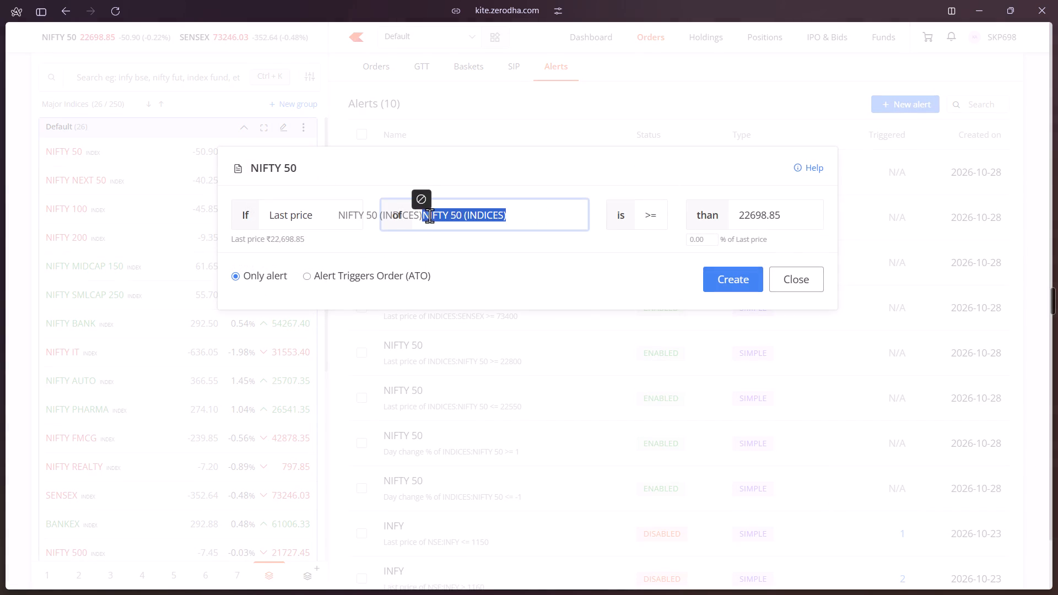
pyautogui.press('BackSpace')
pyautogui.press('s')
pyautogui.press('e')
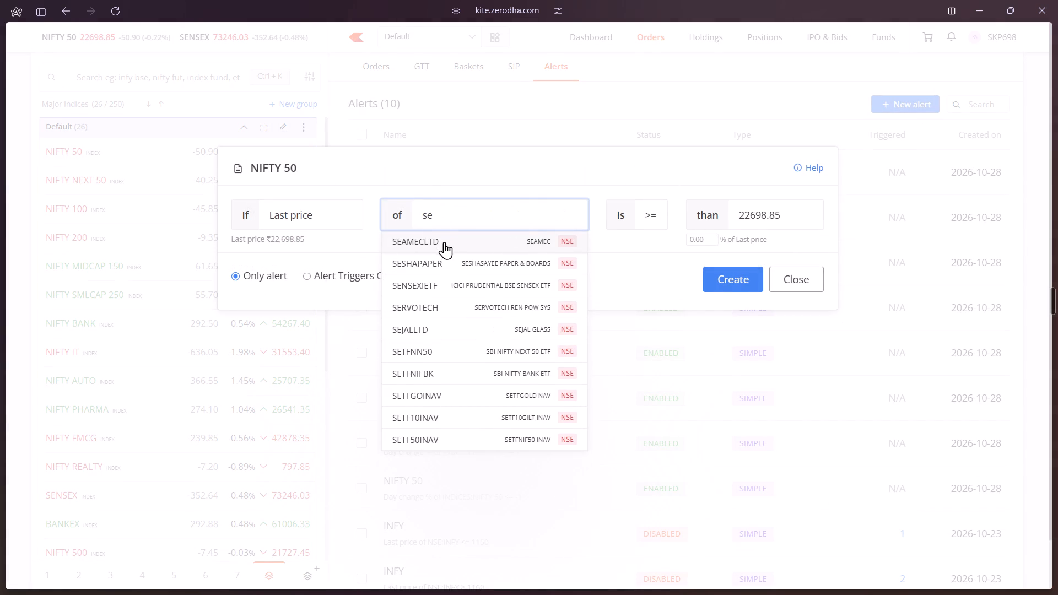
pyautogui.press('n')
pyautogui.press('s')
pyautogui.press('e')
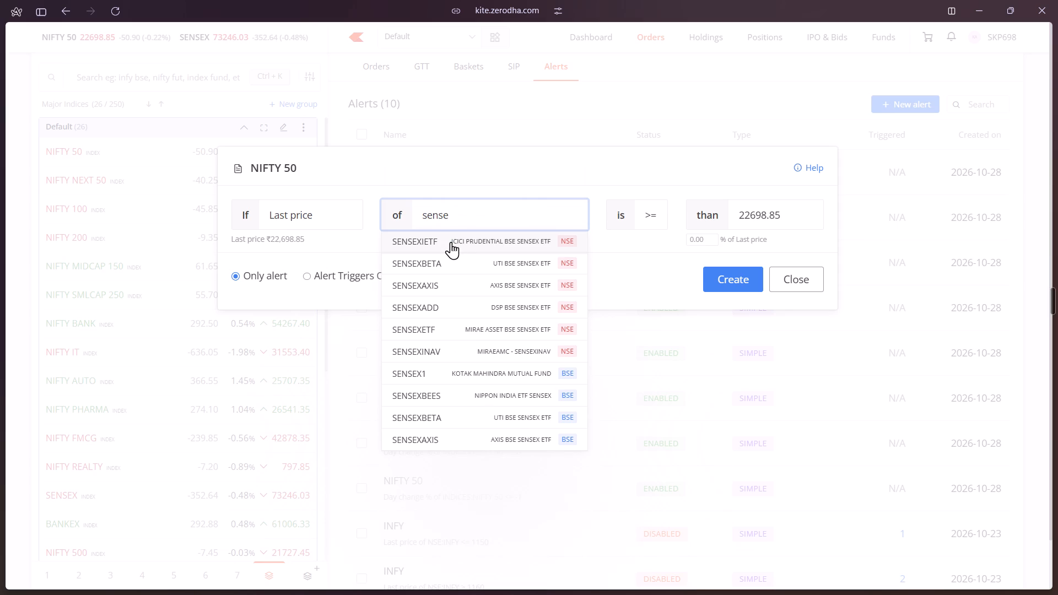
pyautogui.press('space')
pyautogui.press('BackSpace')
pyautogui.press('c')
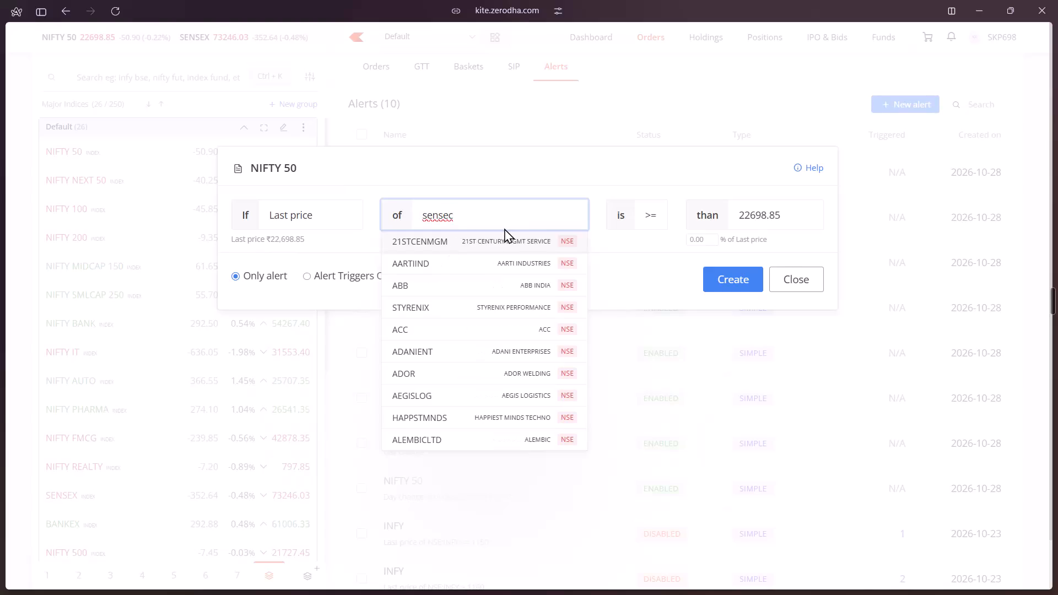
pyautogui.press('BackSpace')
pyautogui.press('x')
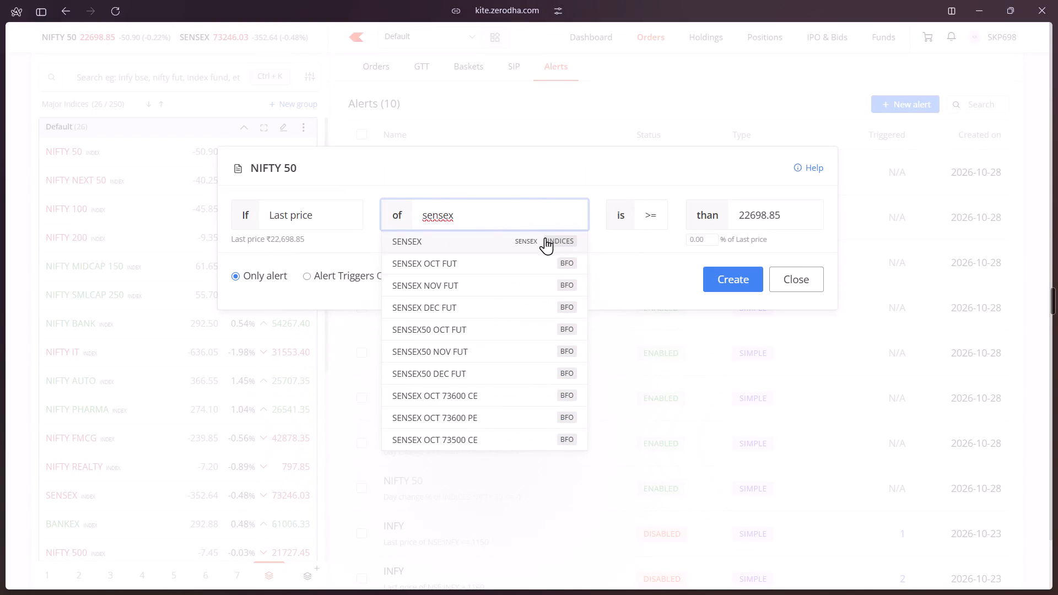
pyautogui.click(537, 236)
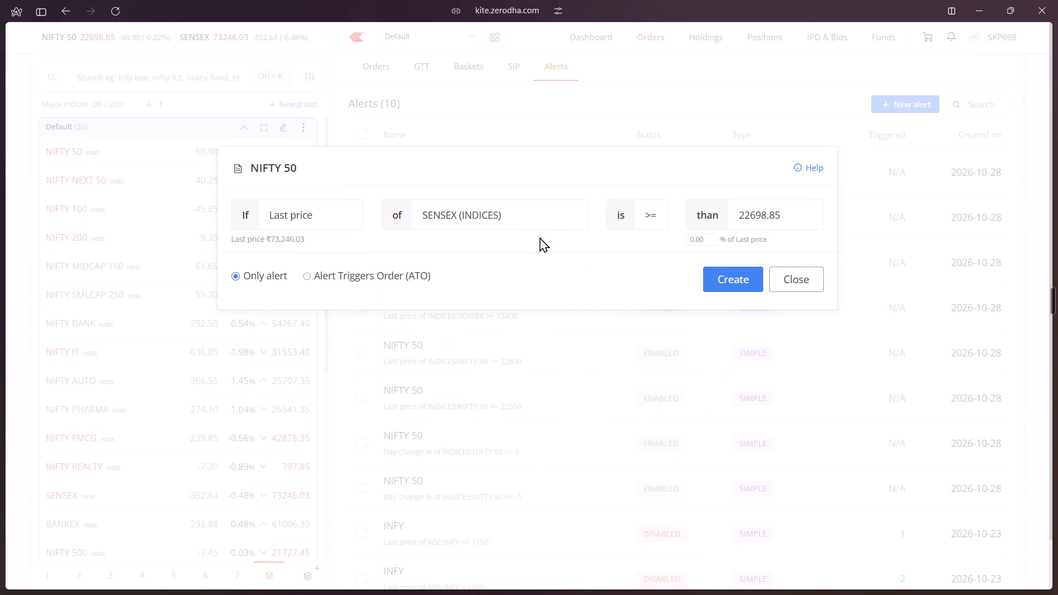
# Set the SENSEX alert's condition to last price less than or equal to 73000 and create it.
pyautogui.click(658, 220)
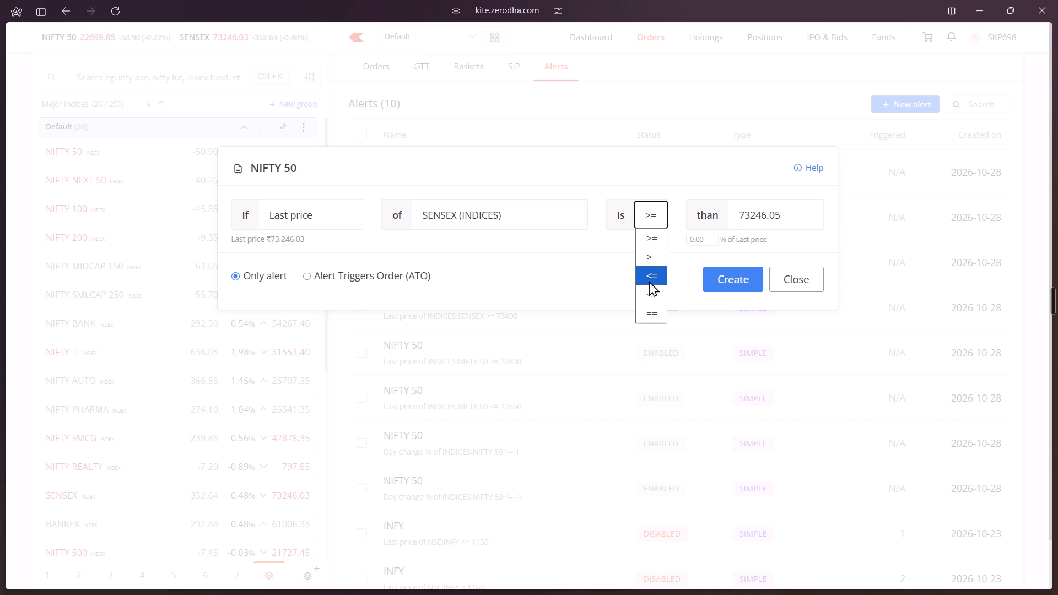
pyautogui.click(649, 281)
pyautogui.click(795, 214)
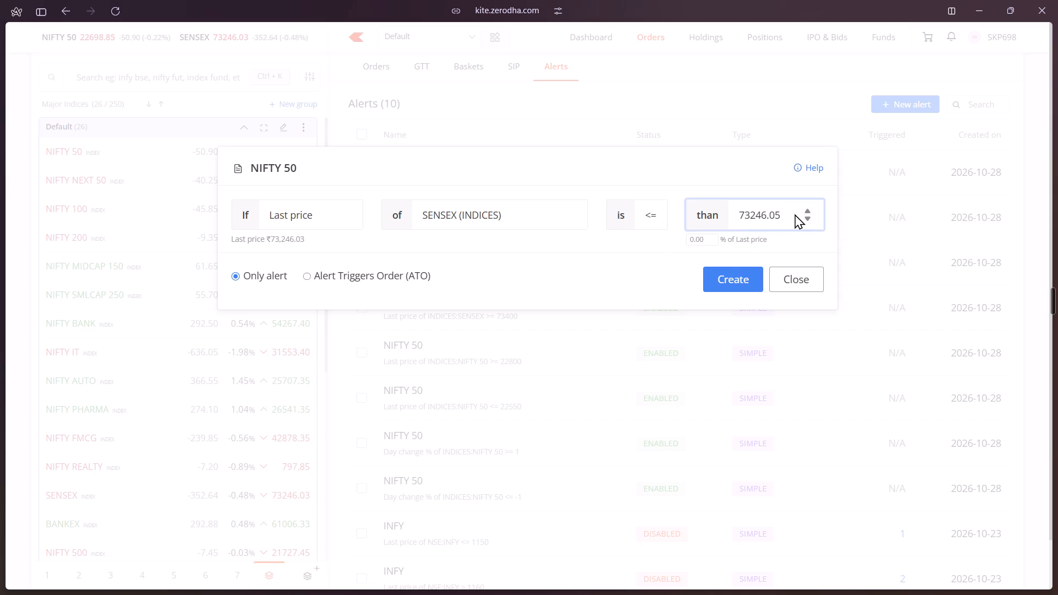
pyautogui.press('BackSpace')
pyautogui.press('BackSpace')
pyautogui.press('BackSpace')
pyautogui.press('BackSpace')
pyautogui.press('BackSpace')
pyautogui.press('BackSpace')
pyautogui.write('000')
pyautogui.click(740, 279)
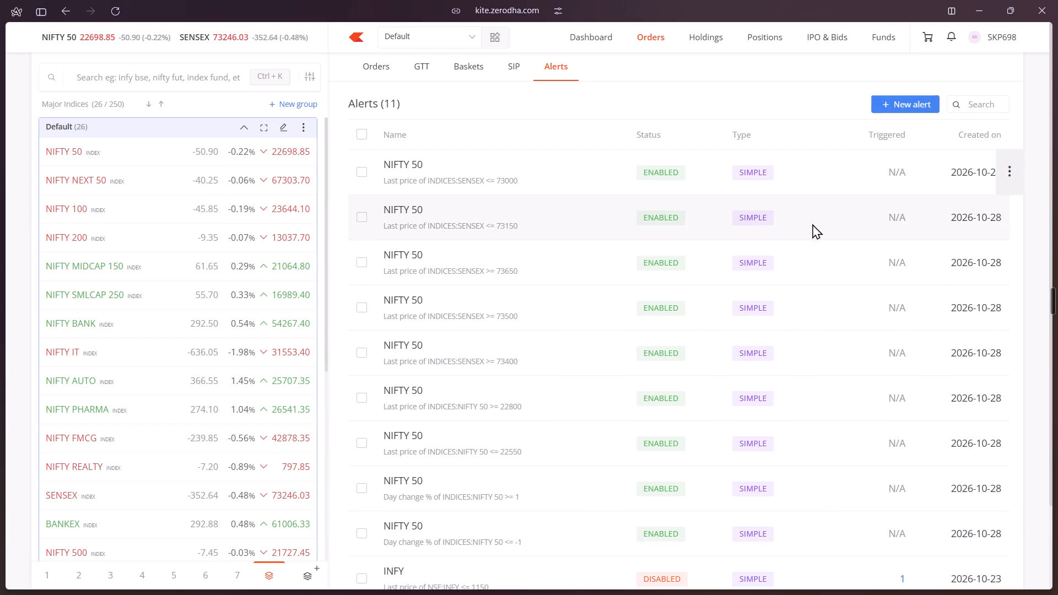
# Rename the SENSEX alert for last price at or below 73000 as "sensex bear" and save it.
pyautogui.scroll(-3, 766, 282)
pyautogui.scroll(3, 766, 283)
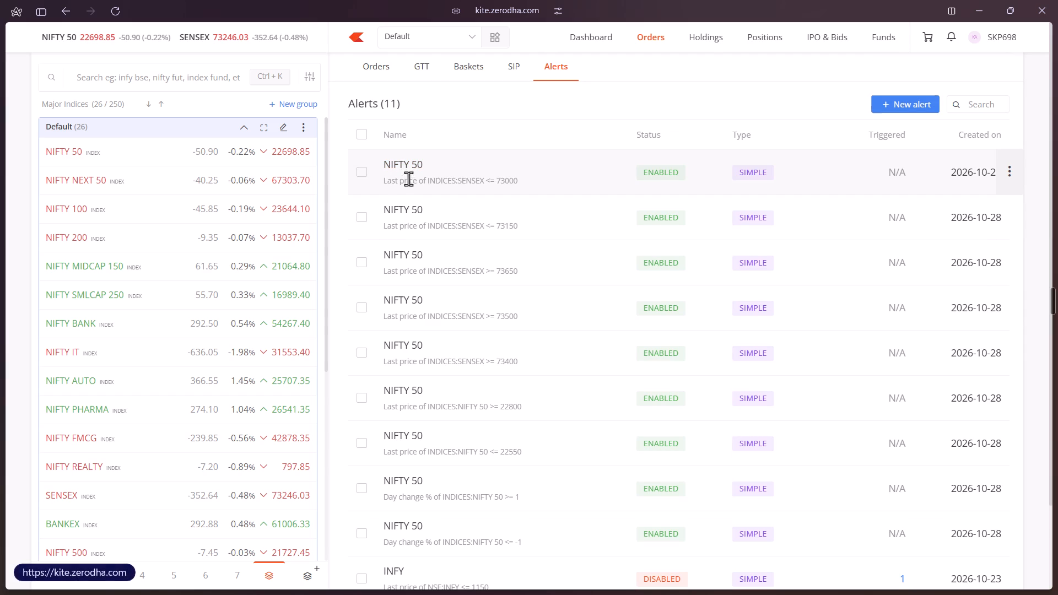
pyautogui.click(407, 163)
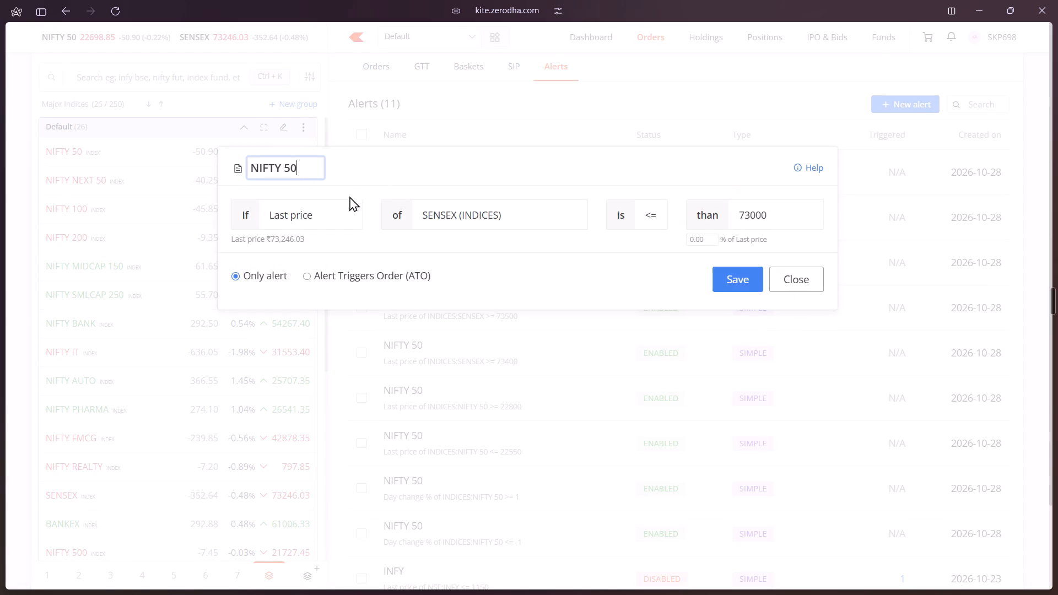
pyautogui.press('BackSpace')
pyautogui.press('BackSpace')
pyautogui.press('BackSpace')
pyautogui.press('BackSpace')
pyautogui.press('BackSpace')
pyautogui.press('BackSpace')
pyautogui.press('BackSpace')
pyautogui.press('BackSpace')
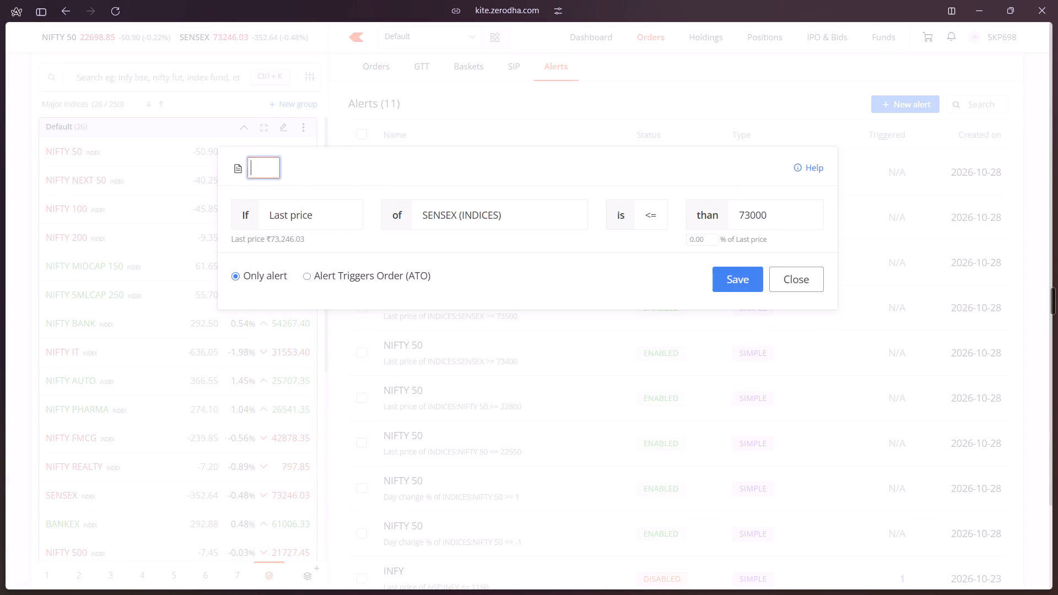
pyautogui.write('sensex')
pyautogui.press('space')
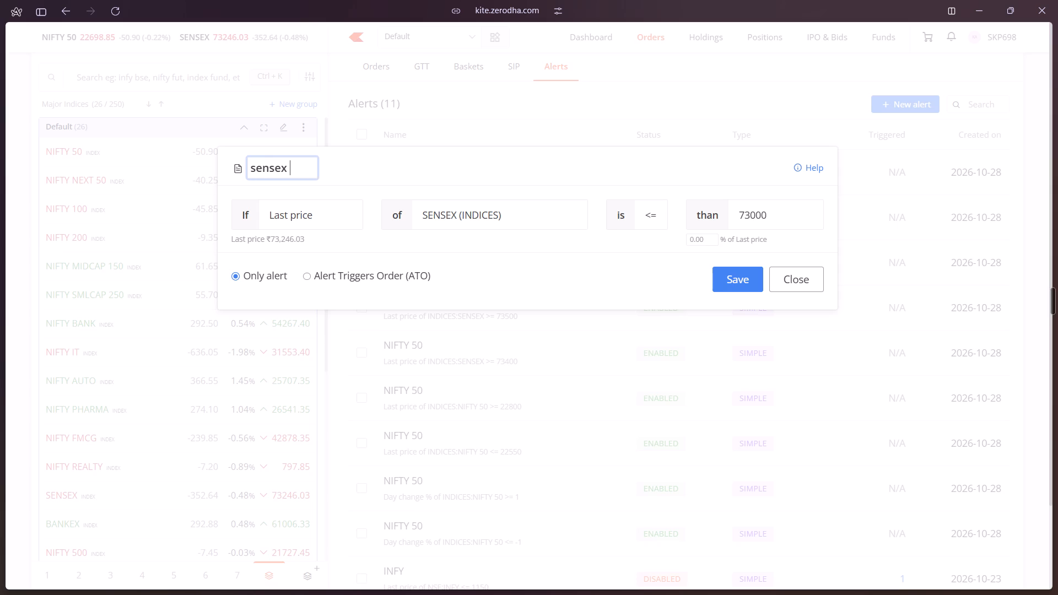
pyautogui.write('bear')
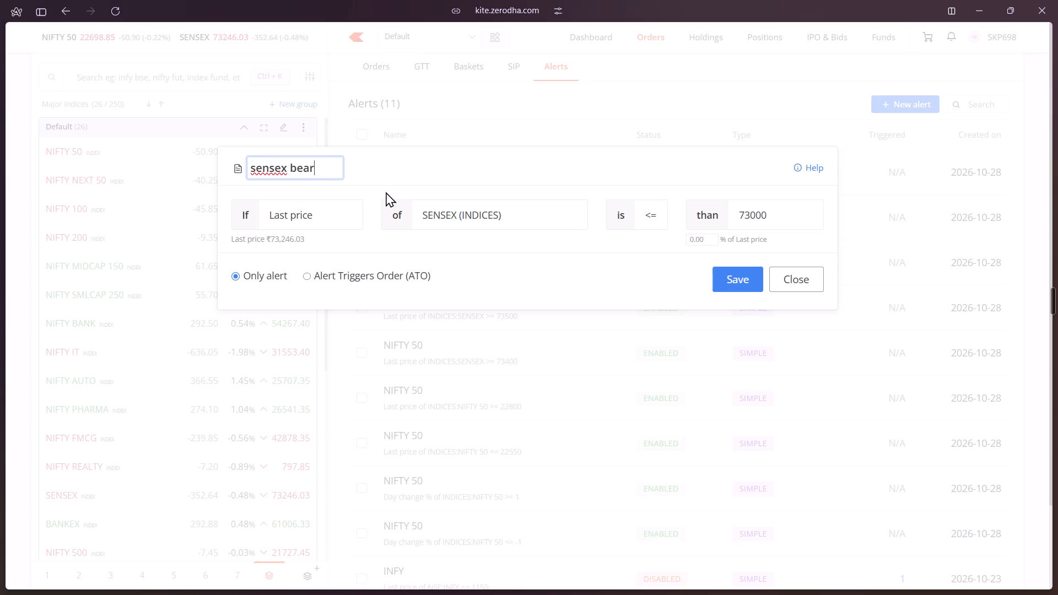
pyautogui.click(733, 279)
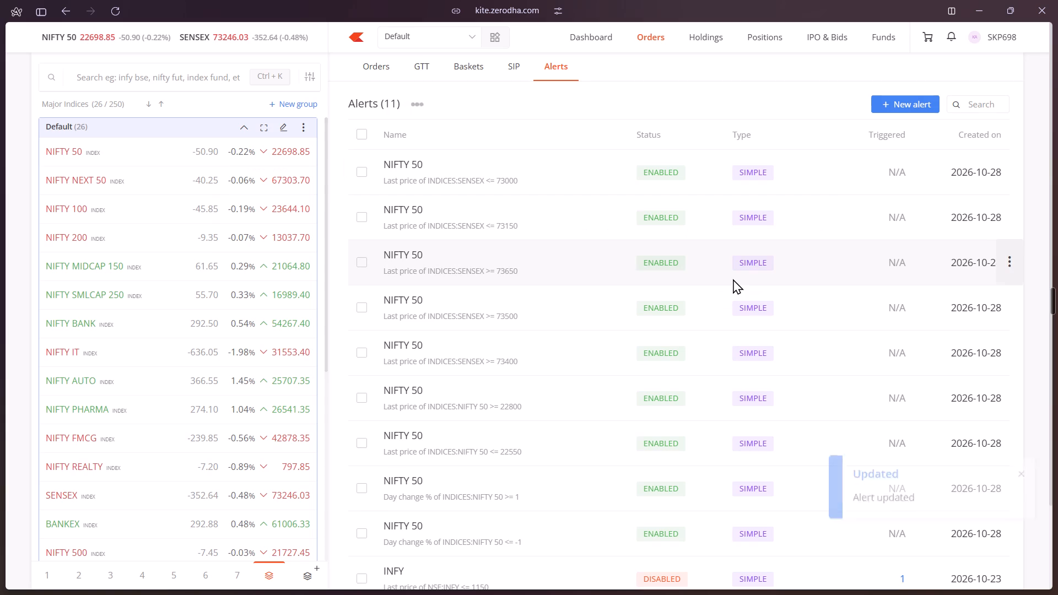
# Rename the SENSEX alert for last price at or below 73150 as "sensex bear" and save it.
pyautogui.click(393, 206)
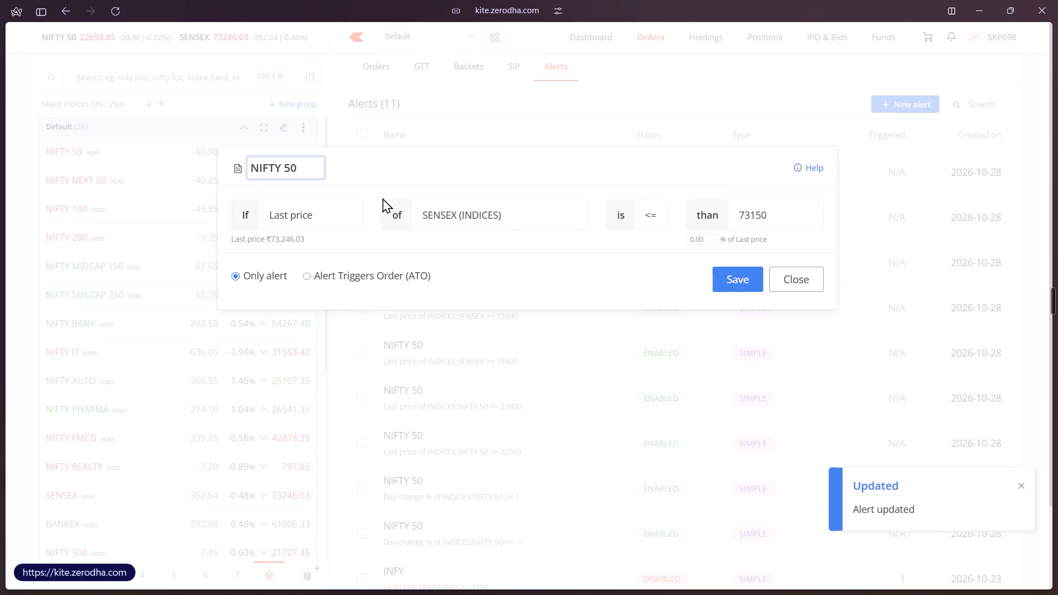
pyautogui.press('BackSpace')
pyautogui.press('BackSpace')
pyautogui.press('BackSpace')
pyautogui.press('BackSpace')
pyautogui.press('BackSpace')
pyautogui.press('BackSpace')
pyautogui.press('BackSpace')
pyautogui.press('BackSpace')
pyautogui.press('BackSpace')
pyautogui.press('BackSpace')
pyautogui.press('BackSpace')
pyautogui.press('BackSpace')
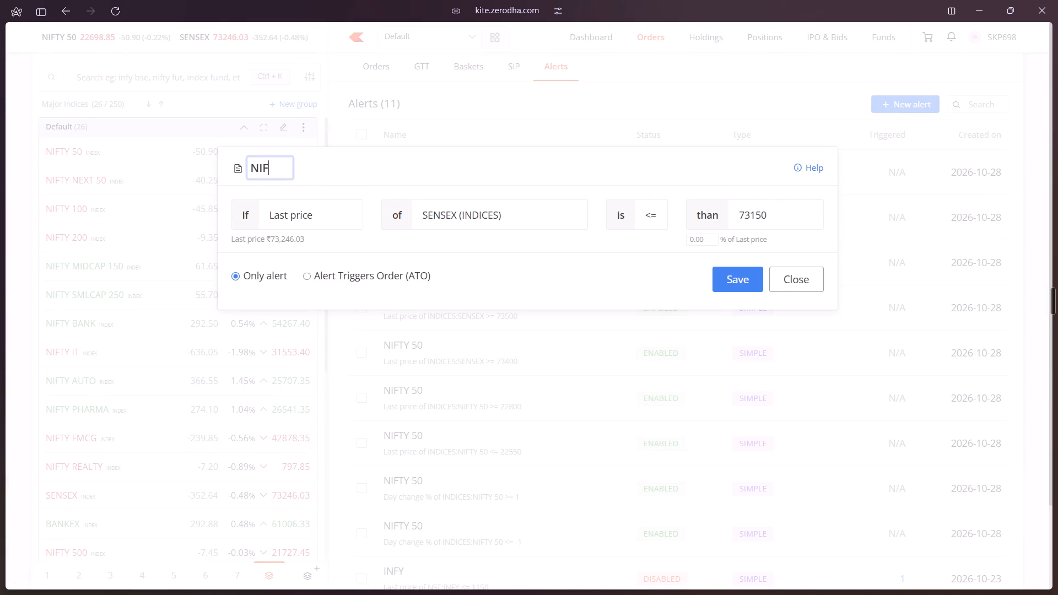
pyautogui.write('sensex bear')
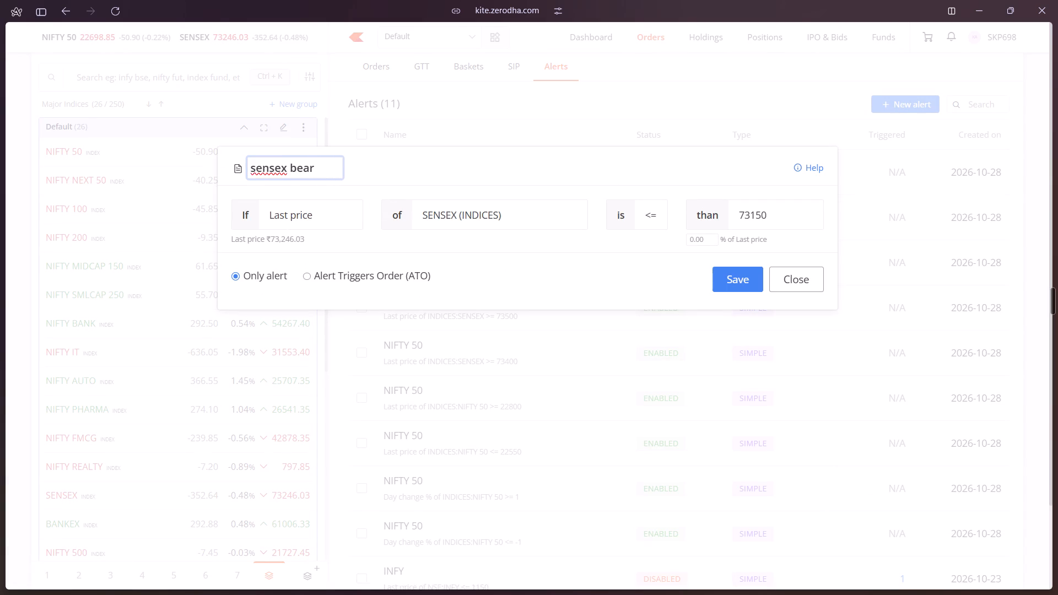
pyautogui.hotkey('ctrl', 'a')
pyautogui.hotkey('ctrl', 'c')
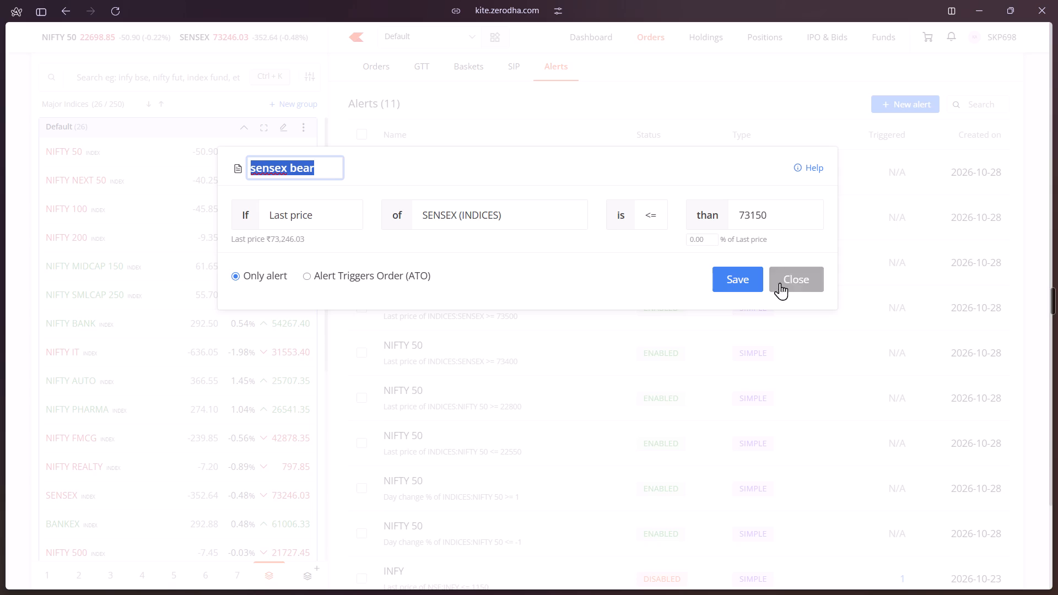
pyautogui.click(746, 285)
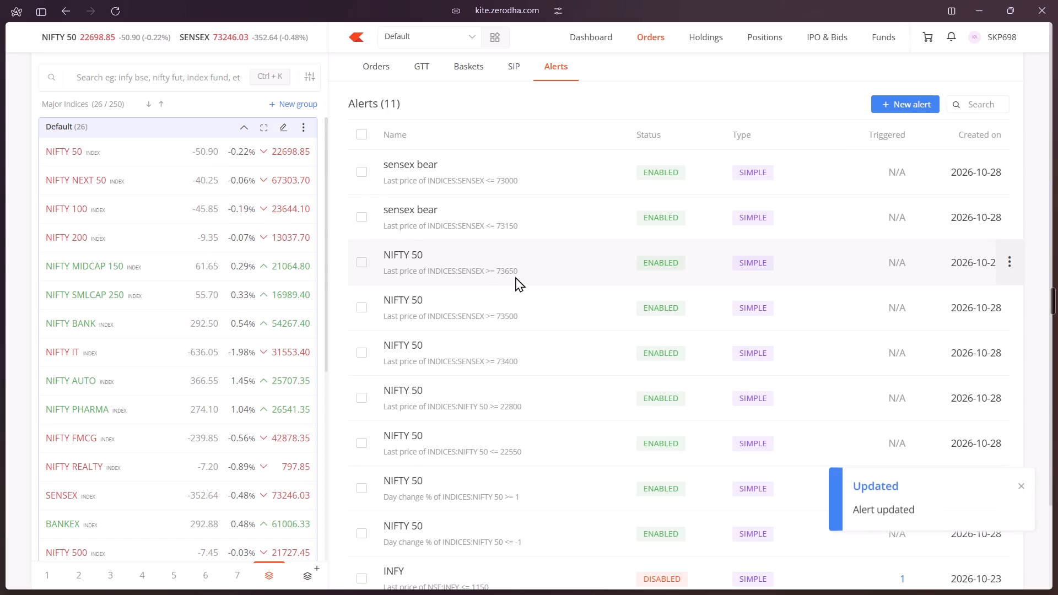
# Rename the SENSEX alert for last price at or above 73650 as "sensex bull" and save it.
pyautogui.click(407, 252)
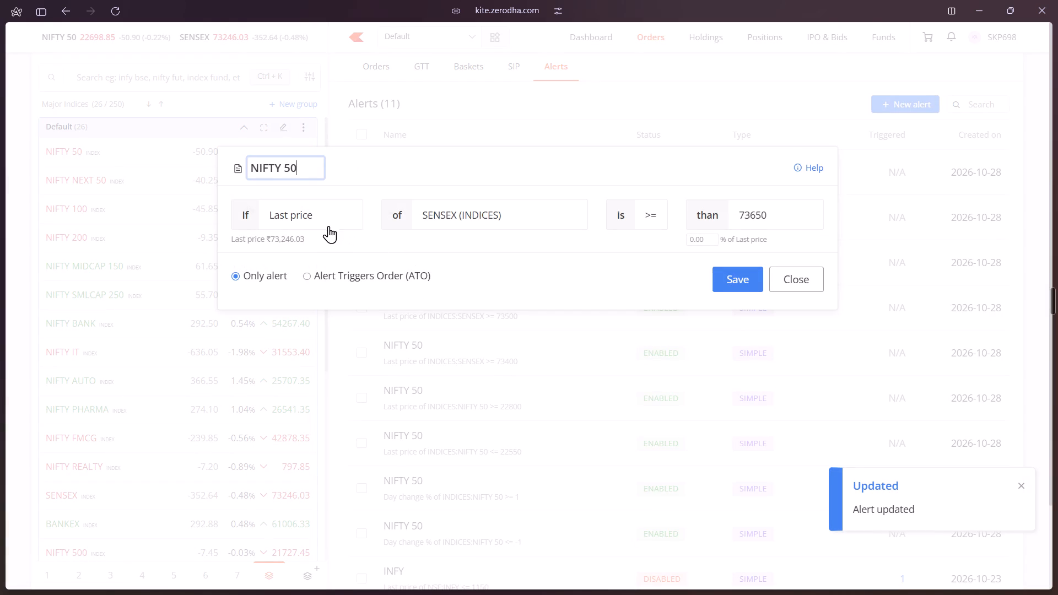
pyautogui.hotkey('ctrl', 'a')
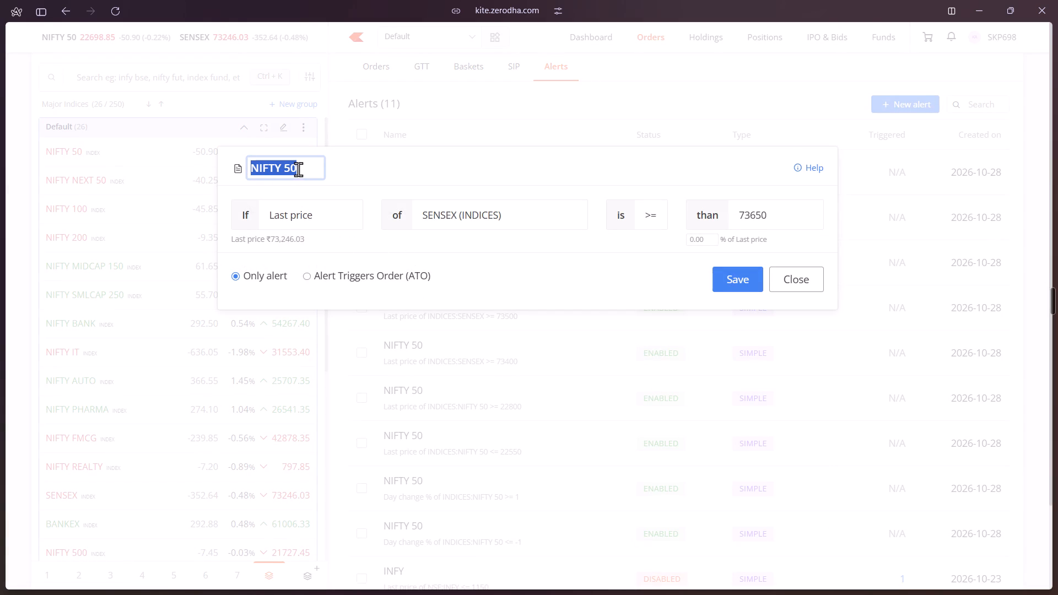
pyautogui.hotkey('ctrl', 'v')
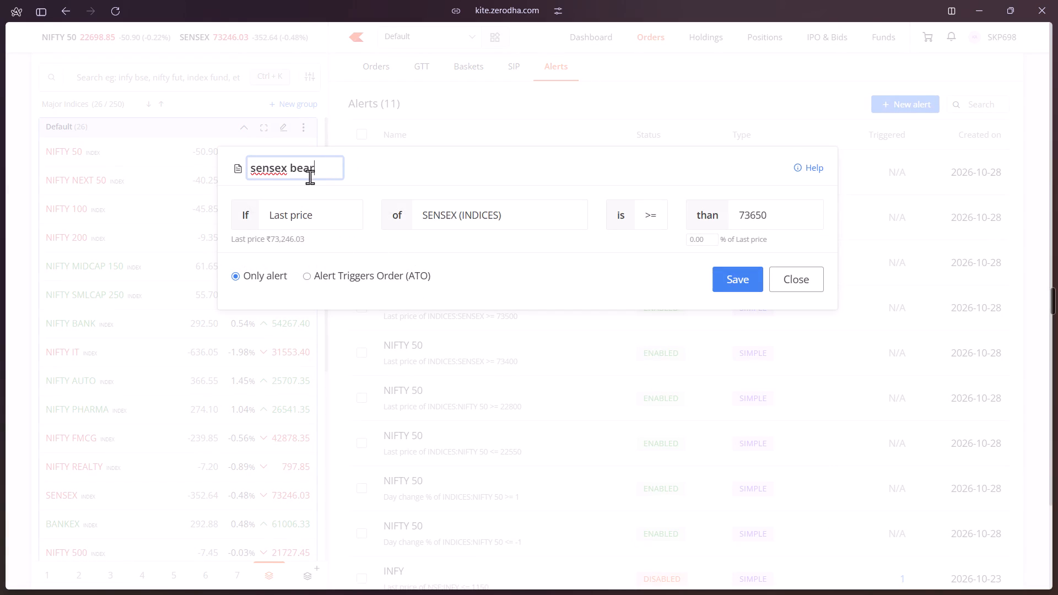
pyautogui.press('BackSpace')
pyautogui.press('BackSpace')
pyautogui.press('BackSpace')
pyautogui.write('ull')
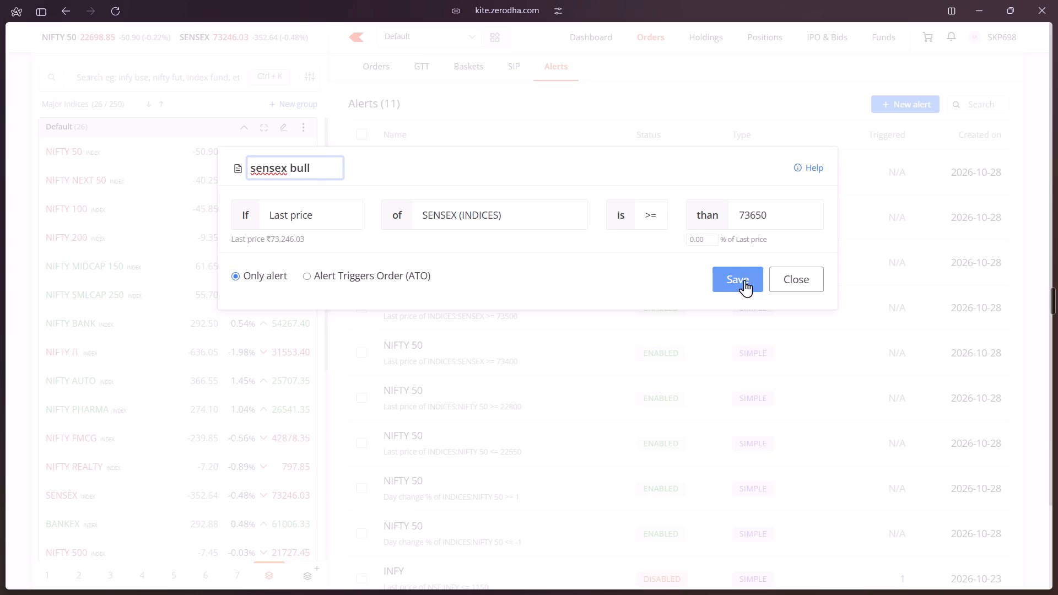
pyautogui.click(744, 280)
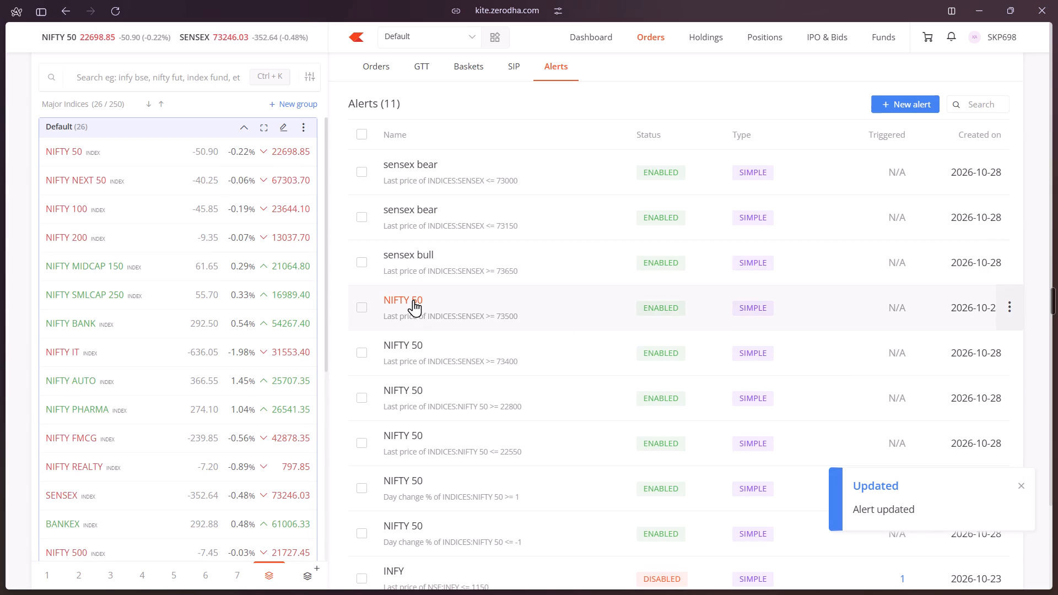
# Rename the SENSEX alert for last price at or above 73500 as "sensex bull" and save it.
pyautogui.click(413, 300)
pyautogui.hotkey('ctrl', 'a')
pyautogui.hotkey('ctrl', 'v')
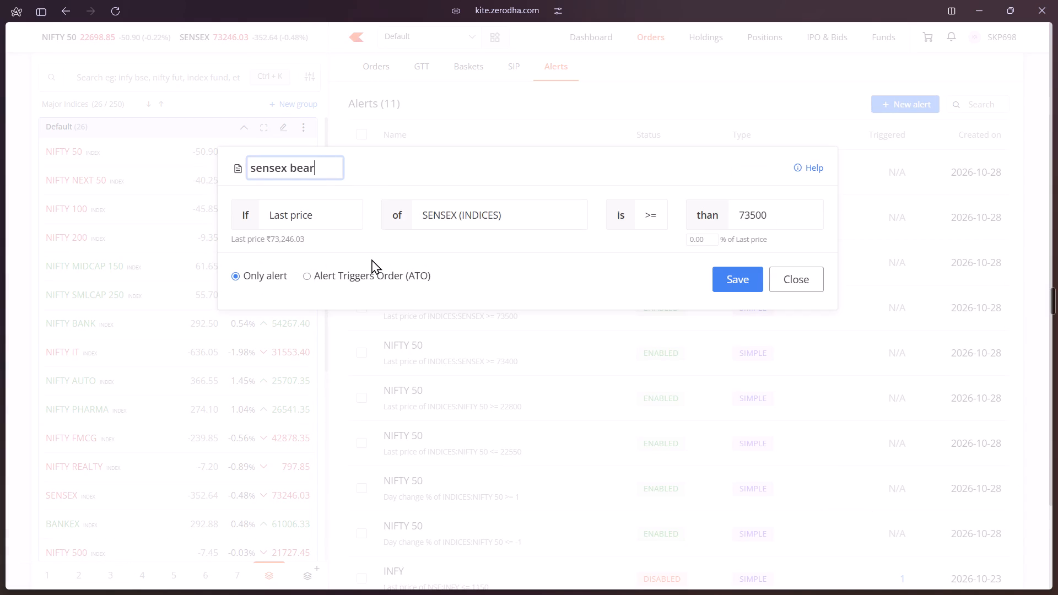
pyautogui.press('BackSpace')
pyautogui.press('BackSpace')
pyautogui.press('BackSpace')
pyautogui.press('BackSpace')
pyautogui.press('BackSpace')
pyautogui.press('space')
pyautogui.write('bull')
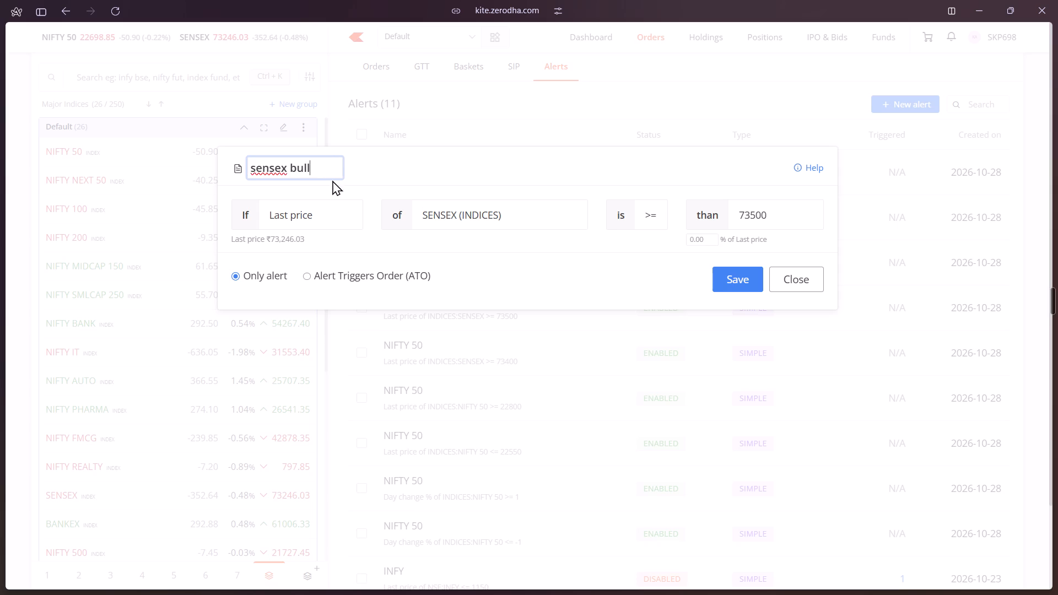
pyautogui.click(749, 283)
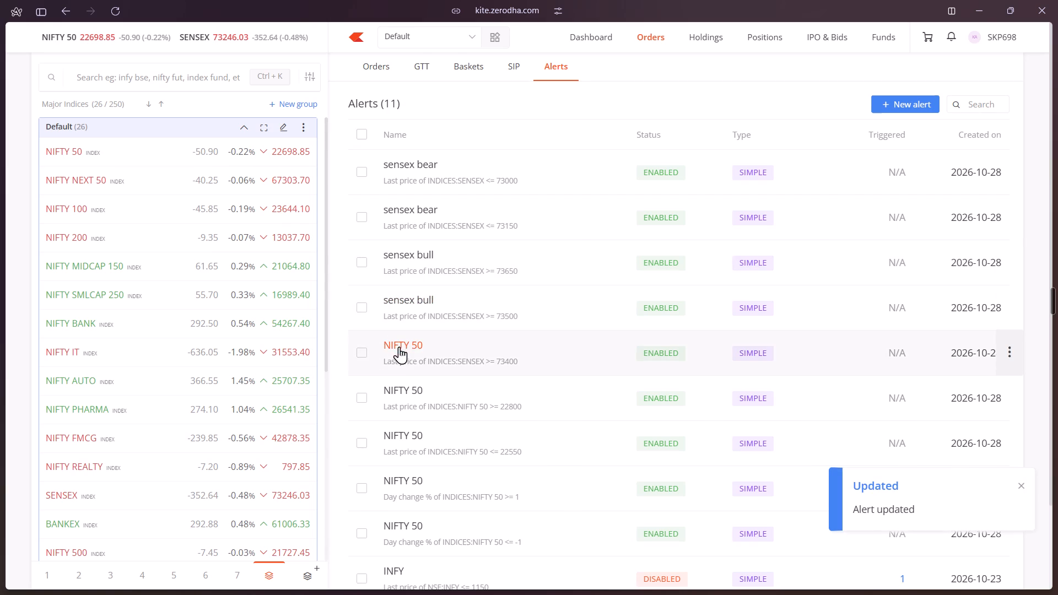
# Rename the SENSEX alert for last price at or above 73400 as "sensex bull" and save it.
pyautogui.click(399, 348)
pyautogui.hotkey('ctrl', 'a')
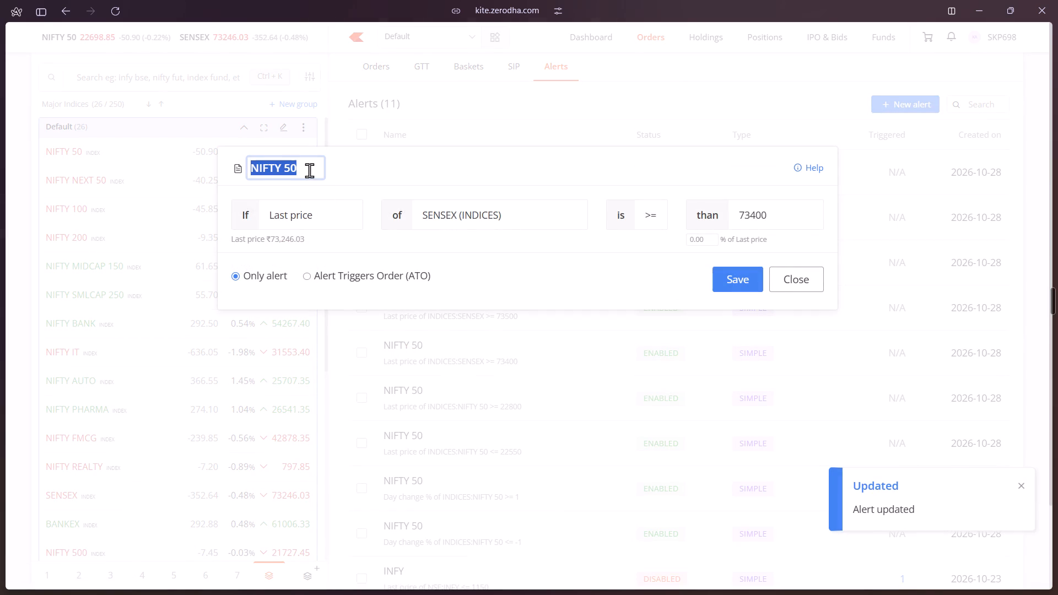
pyautogui.hotkey('ctrl', 'v')
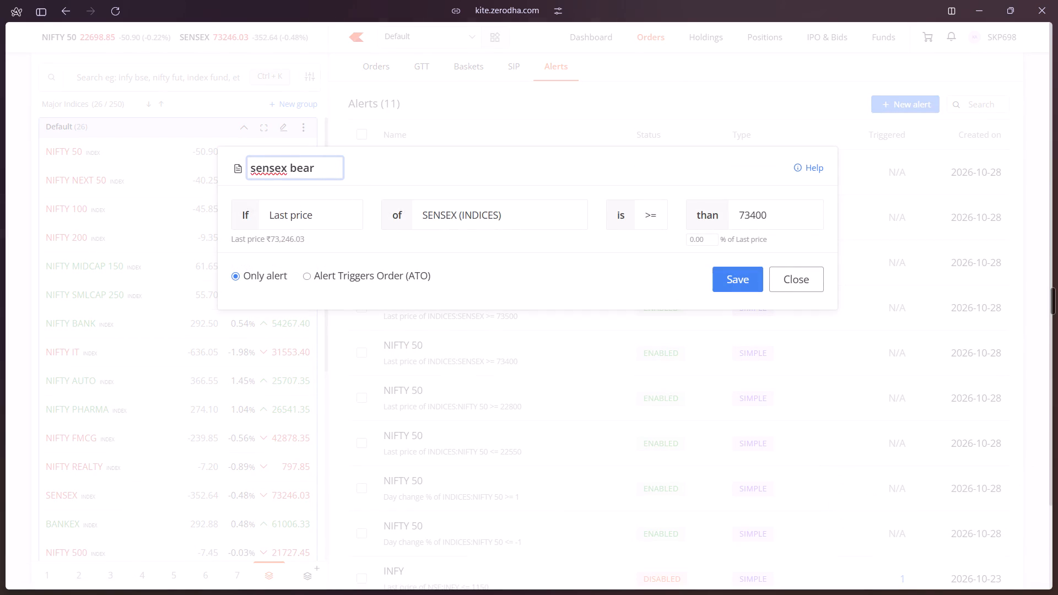
pyautogui.press('BackSpace')
pyautogui.press('BackSpace')
pyautogui.press('BackSpace')
pyautogui.press('BackSpace')
pyautogui.write('bull')
pyautogui.press('Return')
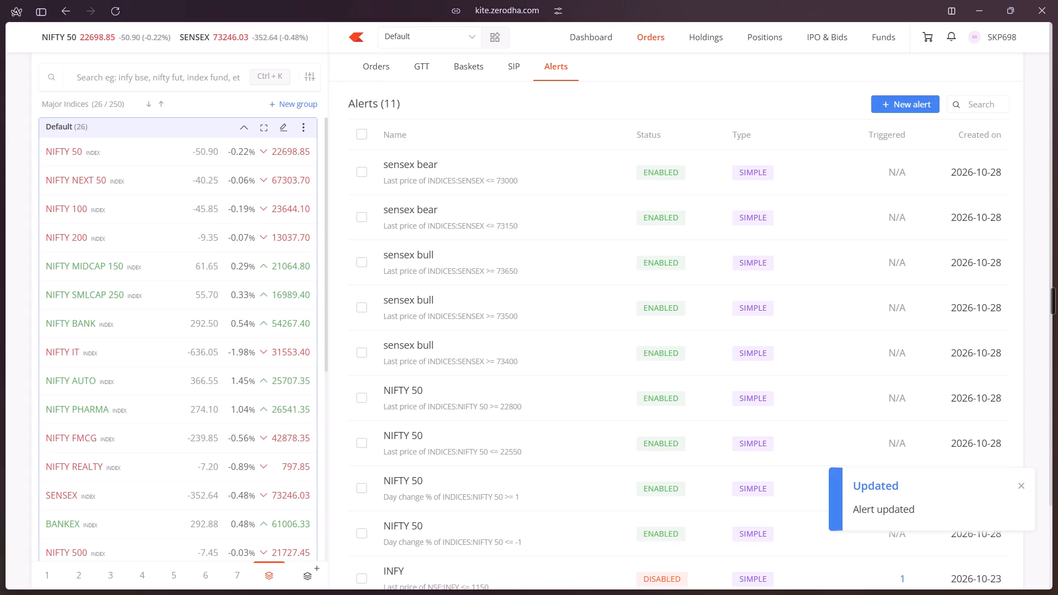
# Rename the NIFTY 50 alert for last price at or above 22800 as "NIFTY bull" and save it.
pyautogui.click(402, 392)
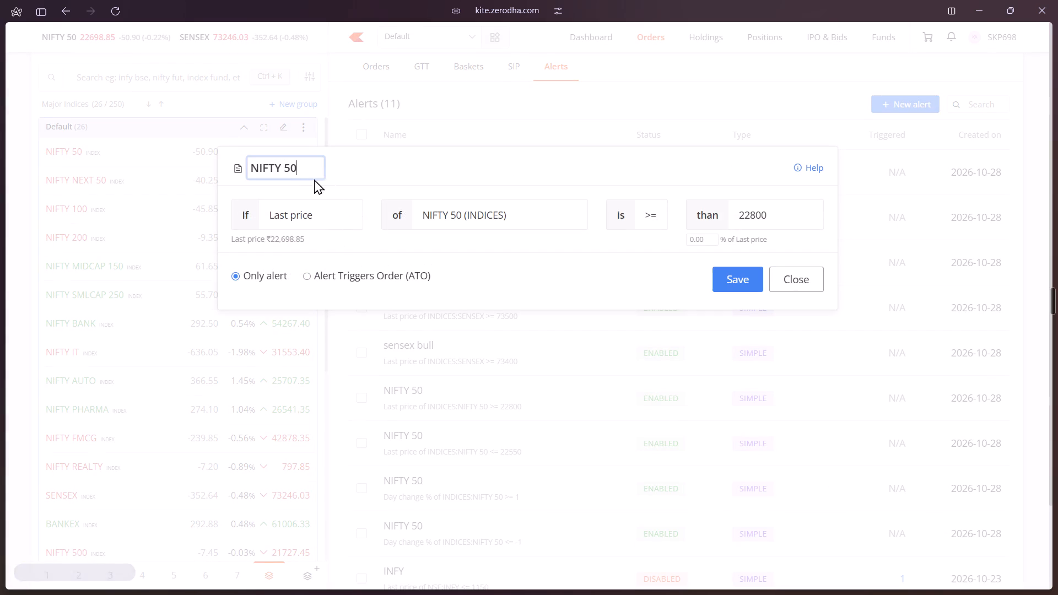
pyautogui.press('BackSpace')
pyautogui.press('BackSpace')
pyautogui.press('BackSpace')
pyautogui.press('space')
pyautogui.write('bull')
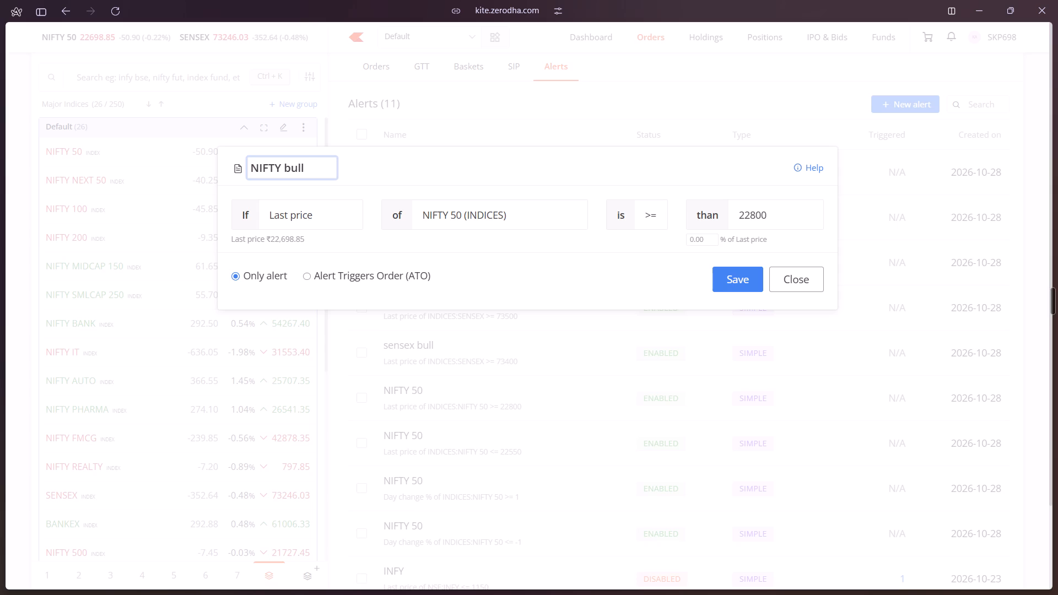
pyautogui.click(737, 281)
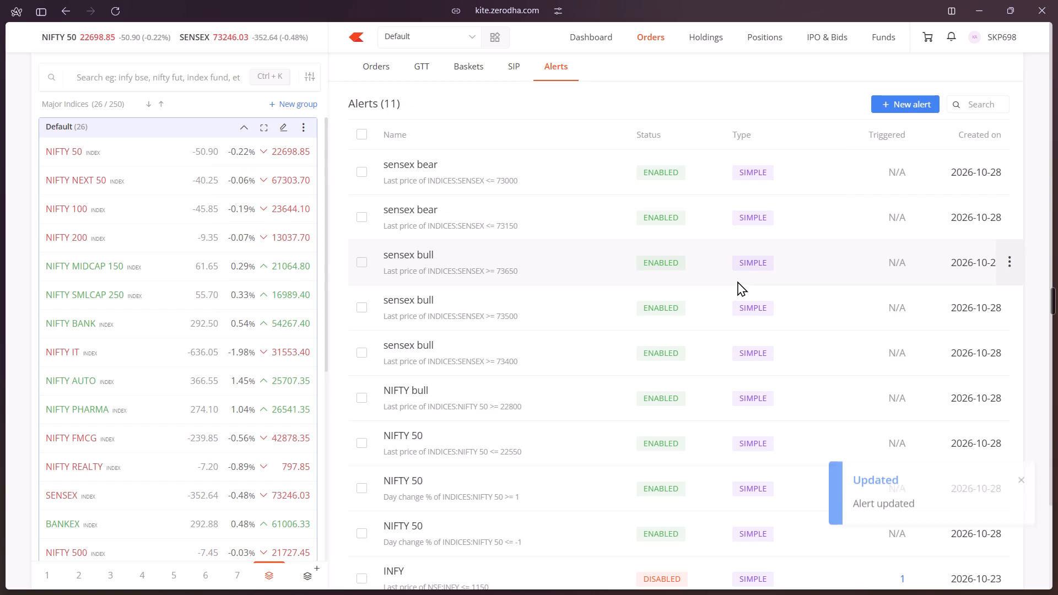
# Rename the NIFTY 50 alert for last price at or below 22550 as "NIFTY bear" and save it.
pyautogui.click(401, 437)
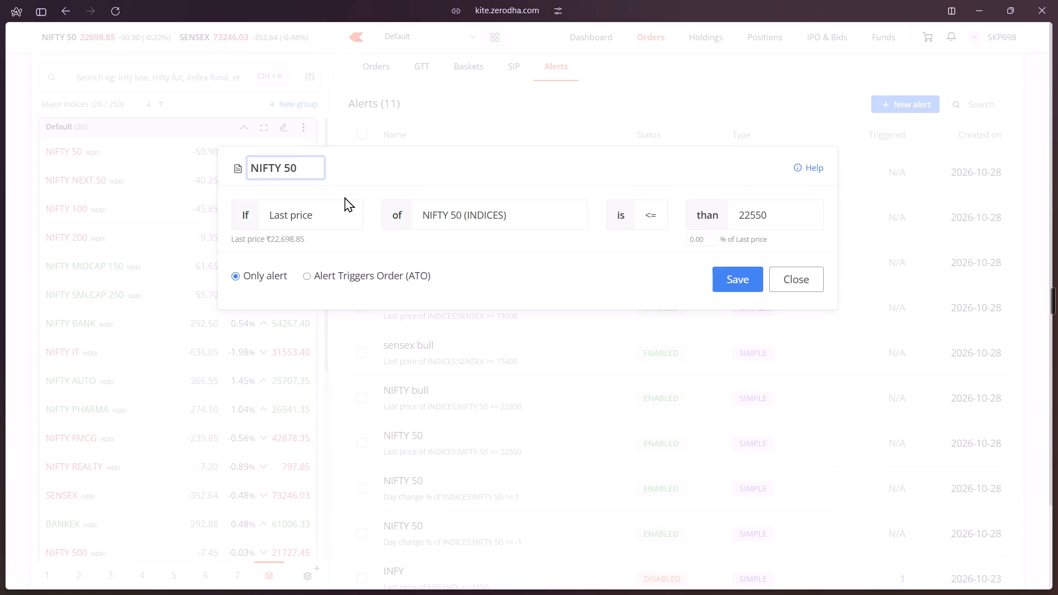
pyautogui.press('BackSpace')
pyautogui.press('BackSpace')
pyautogui.write('bear')
pyautogui.press('Return')
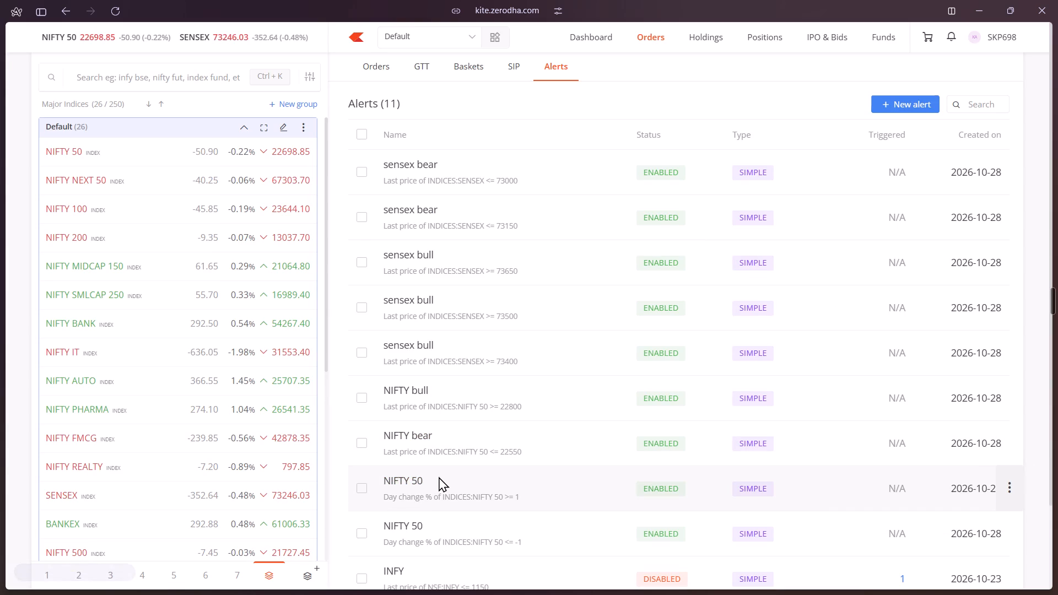
# Rename the NIFTY 50 alert for day change at or above 1% as "NIFTY bull" and save it.
pyautogui.click(409, 480)
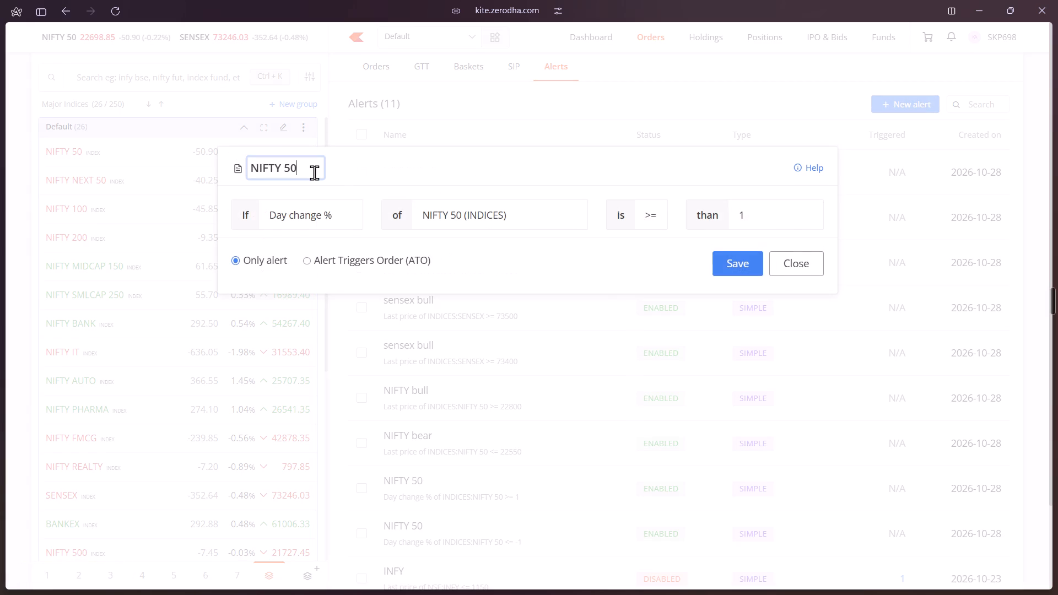
pyautogui.press('space')
pyautogui.press('BackSpace')
pyautogui.press('BackSpace')
pyautogui.press('BackSpace')
pyautogui.write('bull')
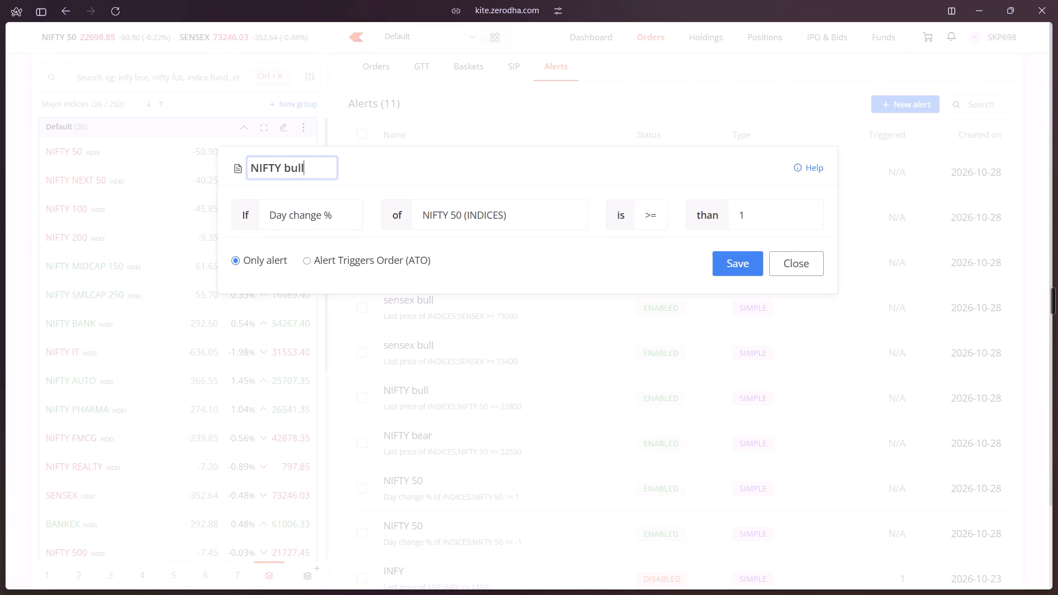
pyautogui.click(728, 261)
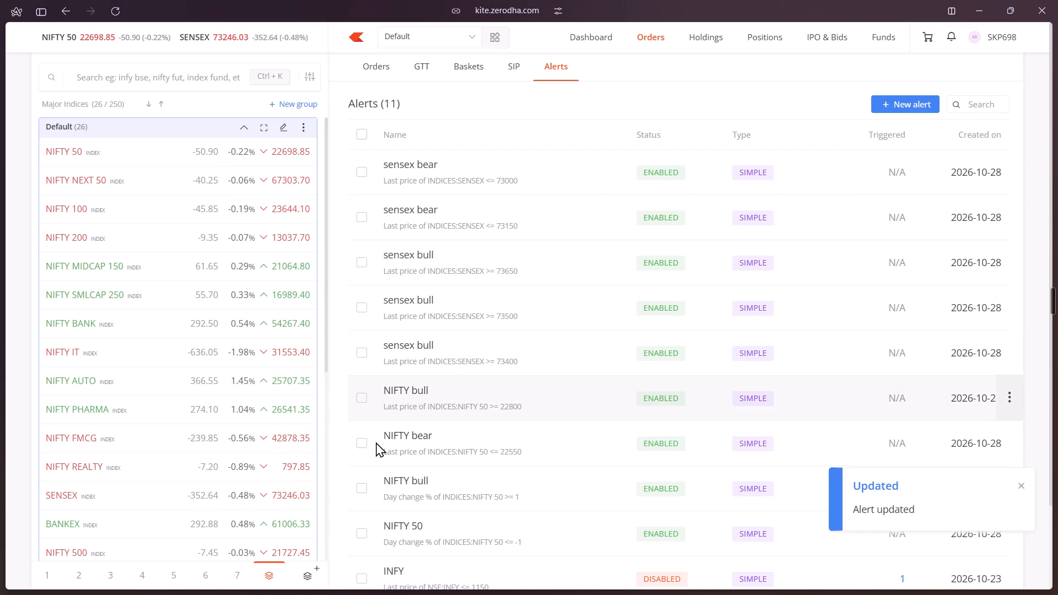
# Rename the NIFTY 50 alert for day change at or below -1% as "NIFTY bear" and save it.
pyautogui.click(407, 526)
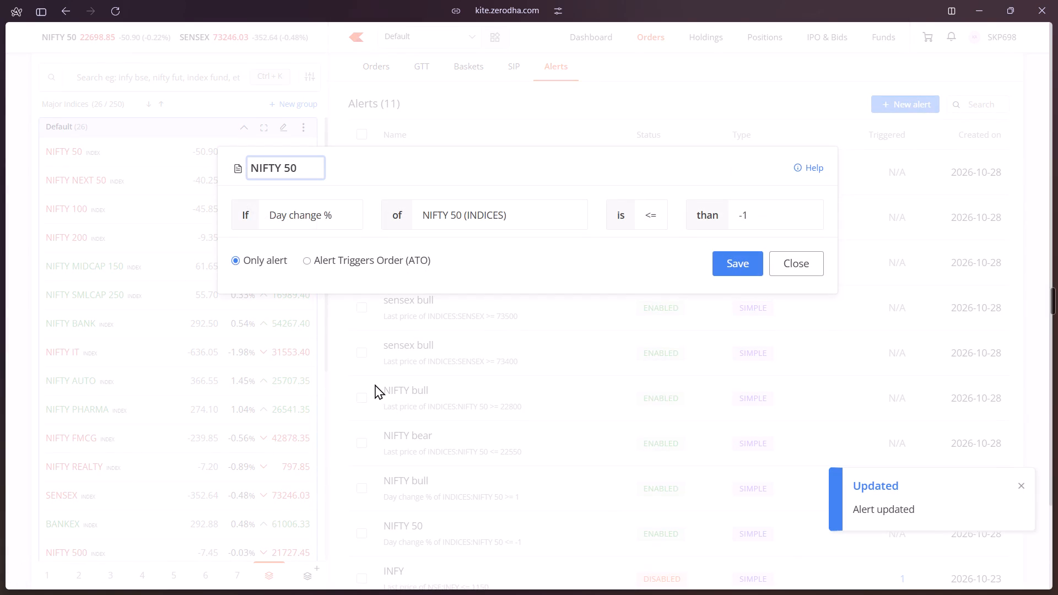
pyautogui.press('BackSpace')
pyautogui.press('BackSpace')
pyautogui.press('space')
pyautogui.write('bear')
pyautogui.press('Return')
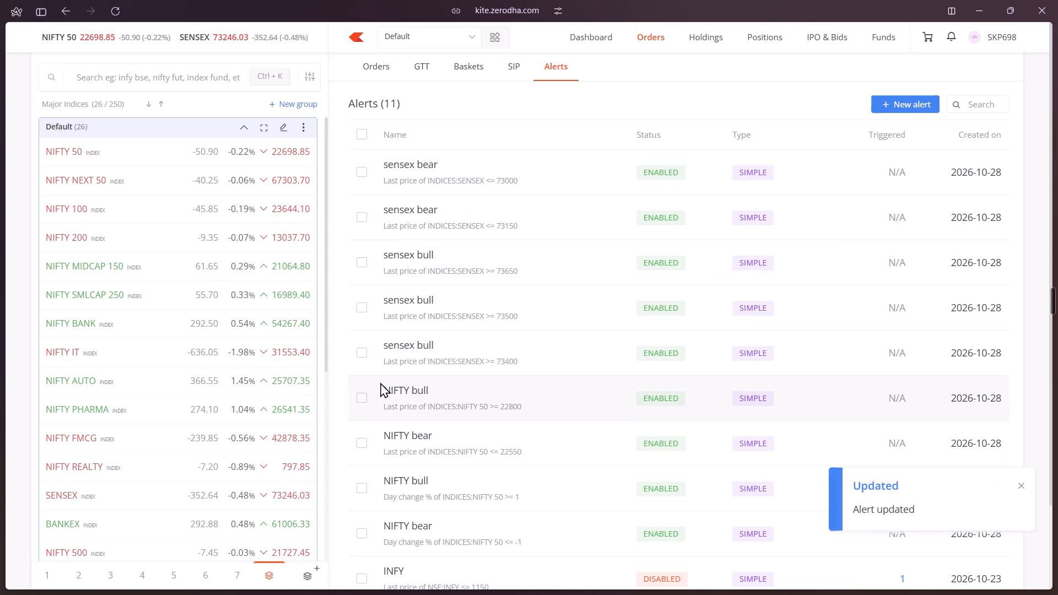
# Look over the full list of alerts and close the browser window.
pyautogui.scroll(-6, 589, 263)
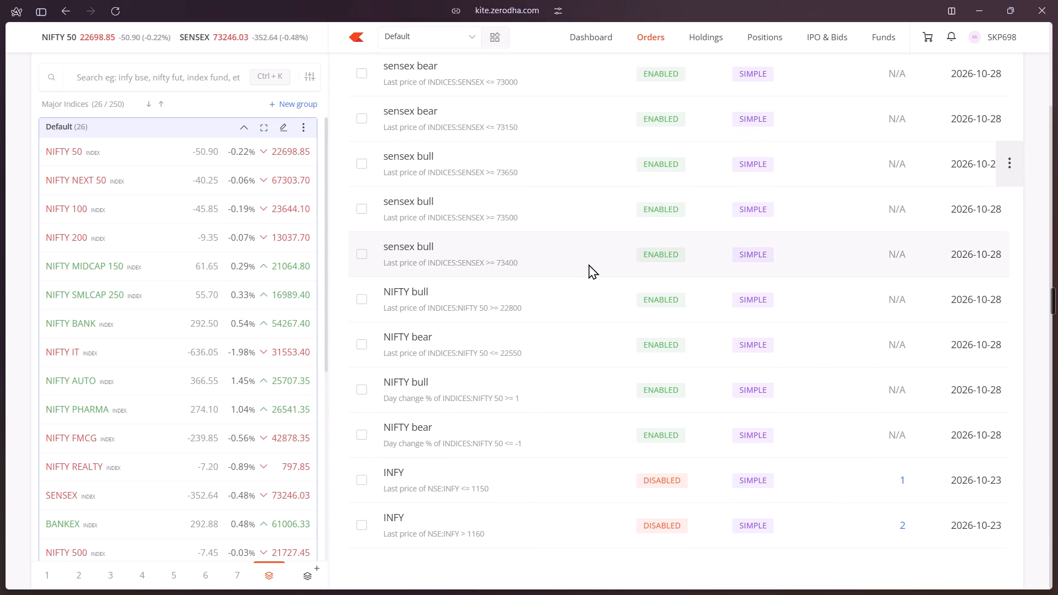
pyautogui.scroll(4, 589, 264)
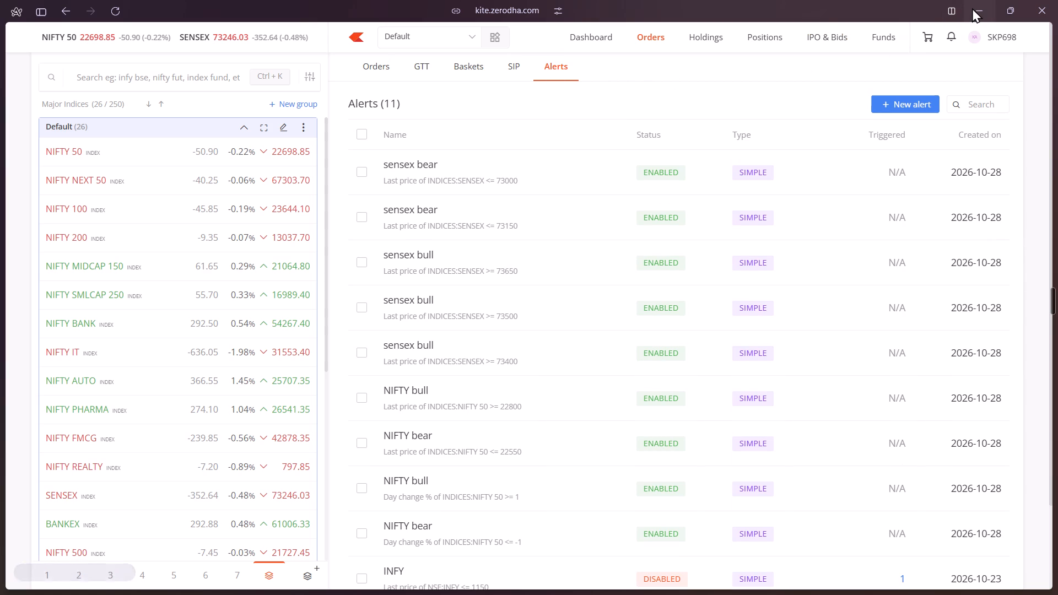
pyautogui.click(1057, 8)
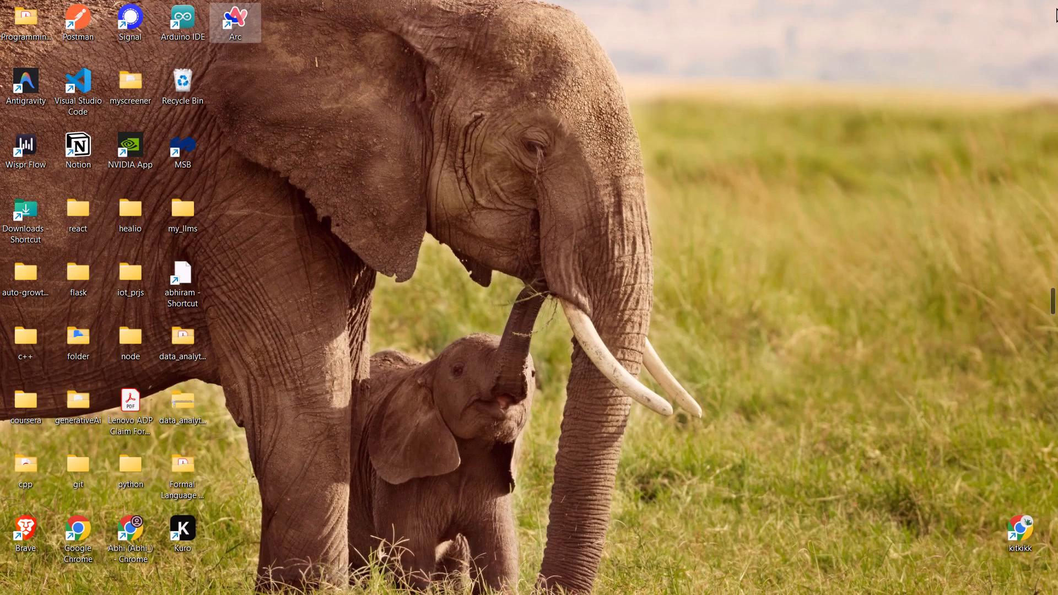
# Open the Windows quick-access system menu from the desktop.
pyautogui.press('super+x')
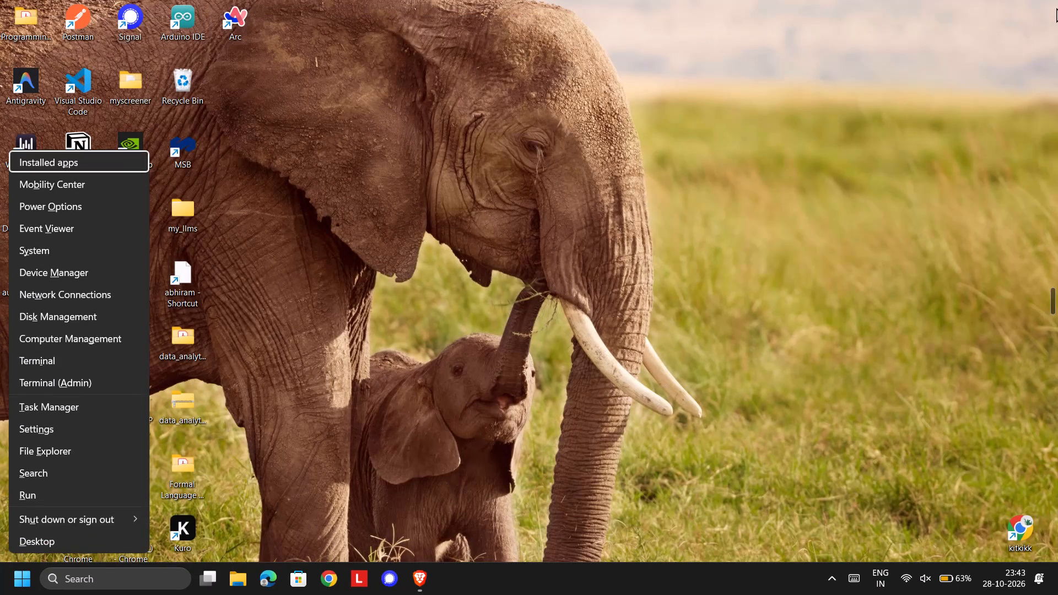